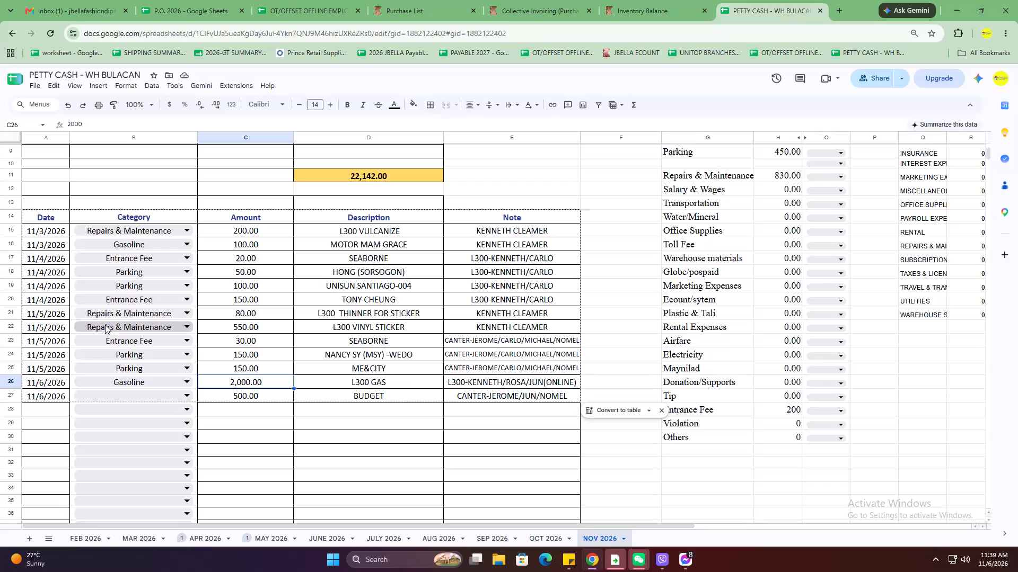
Close the PETTY CASH - WH BULACAN spreadsheet.
click(646, 3)
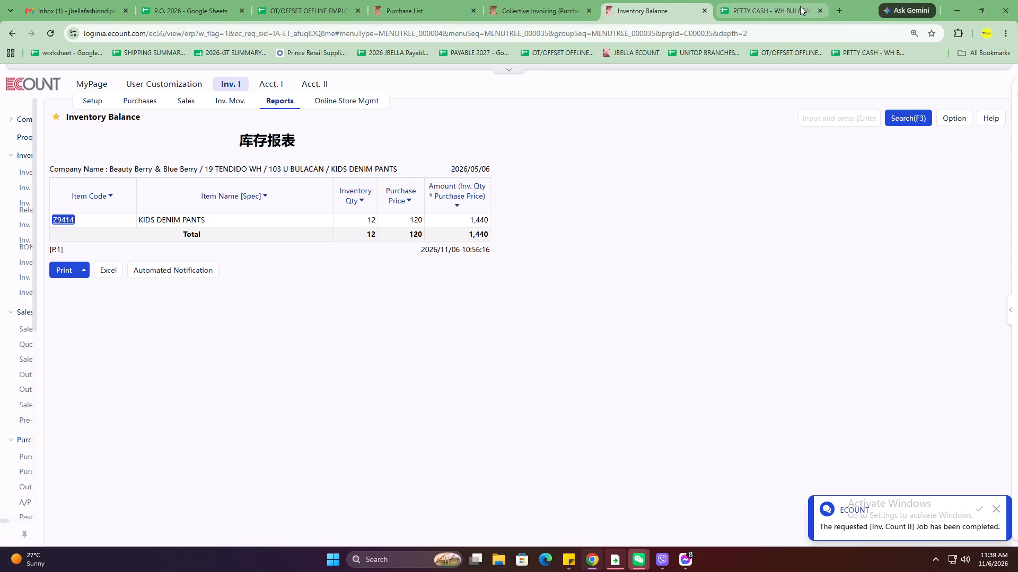
click(817, 12)
Open purchase 2026/08/12-11 from the Purchase List, remove its Purchase Invoice I, and save the purchase.
click(672, 0)
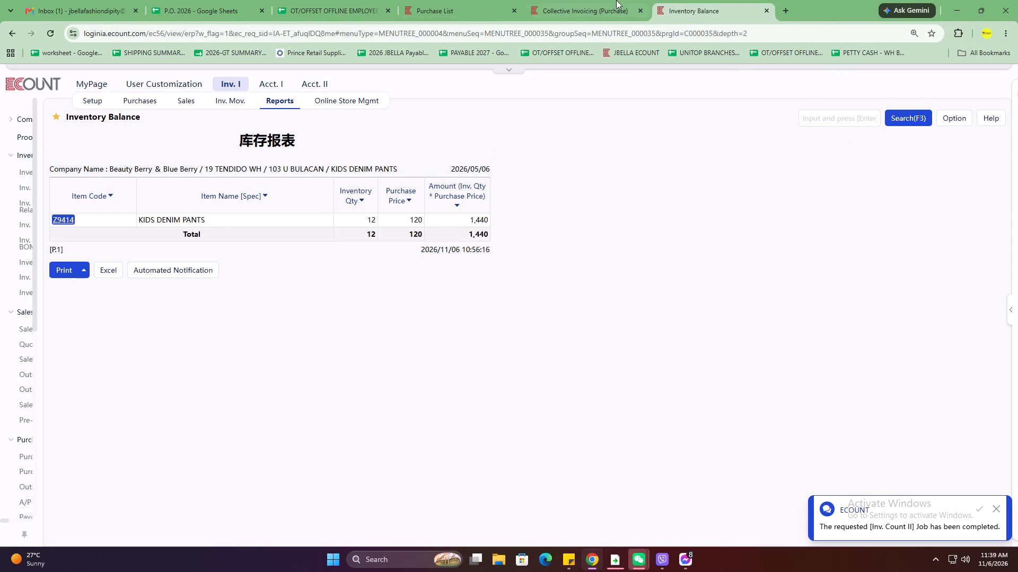
click(616, 0)
scroll(113, 433, up, 5)
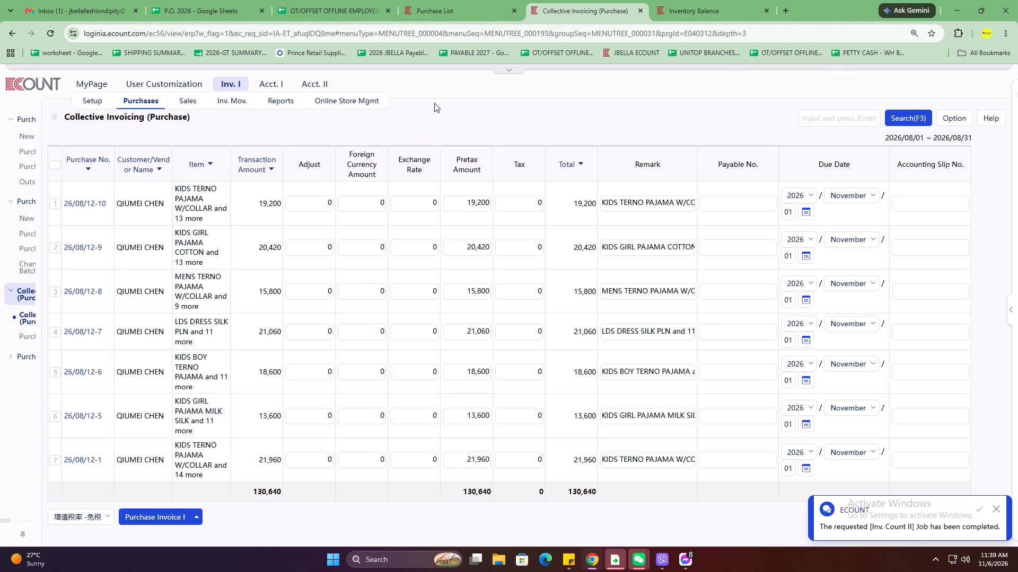
click(441, 0)
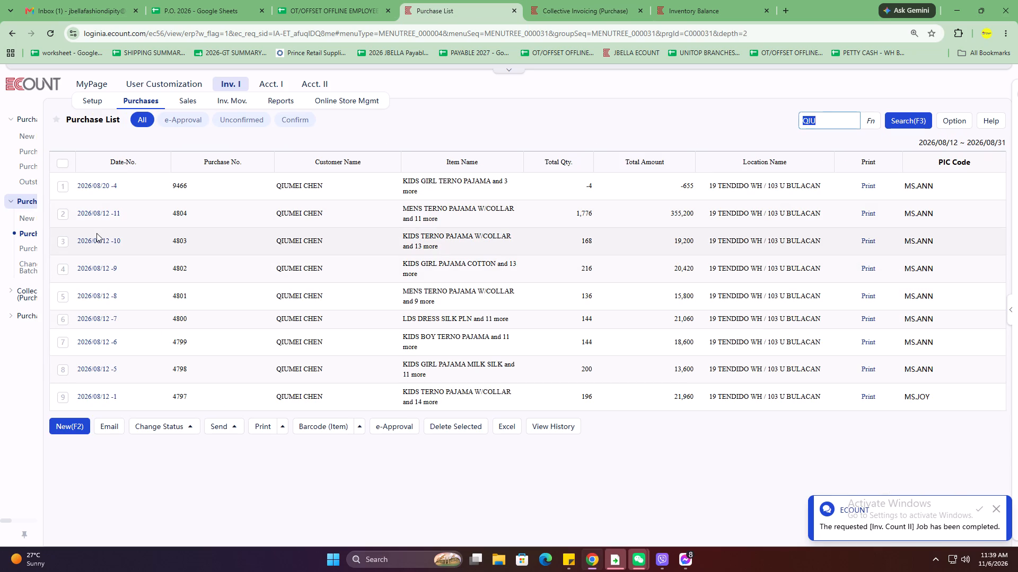
click(111, 221)
click(113, 213)
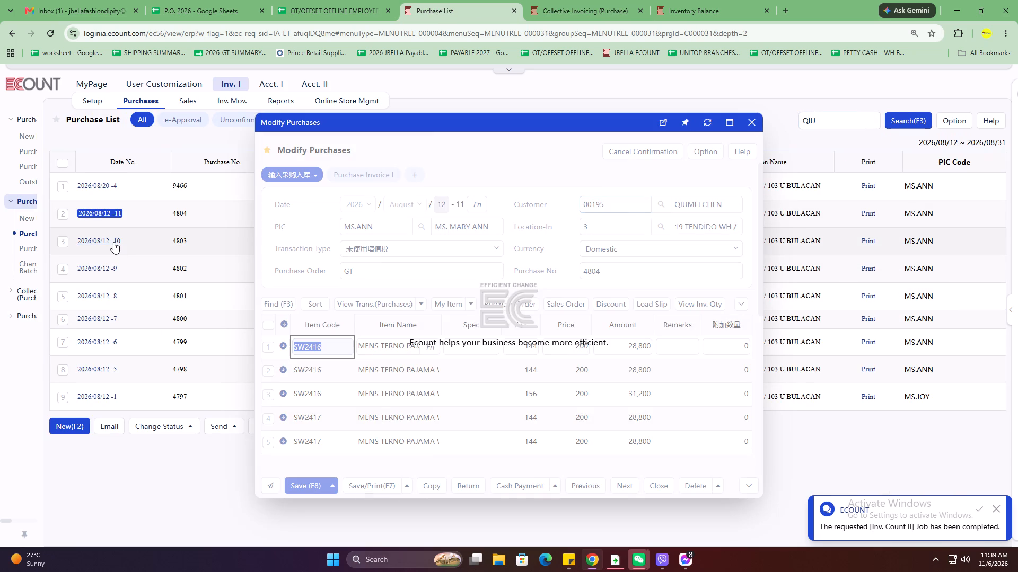
click(366, 175)
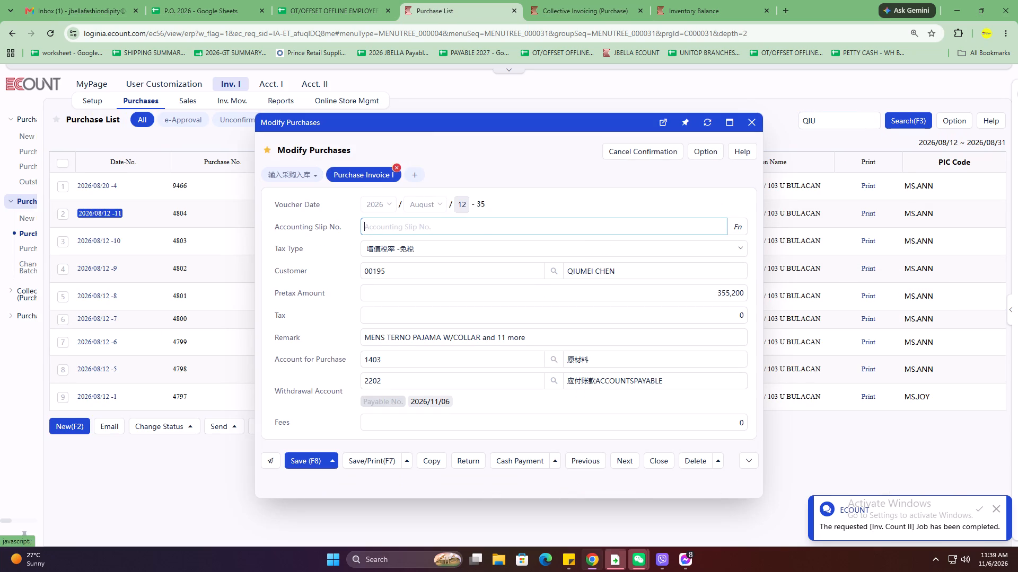
click(395, 167)
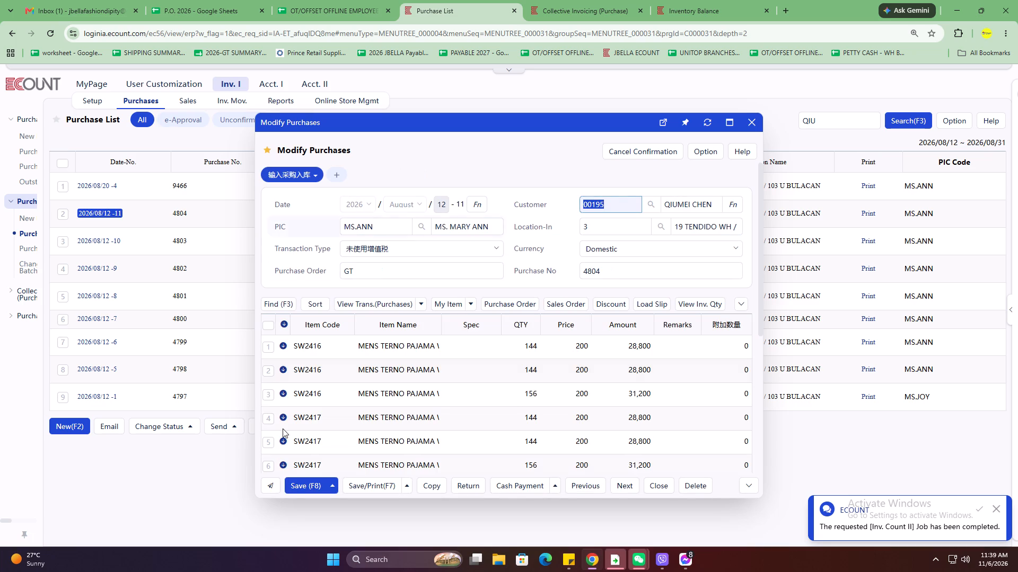
click(296, 486)
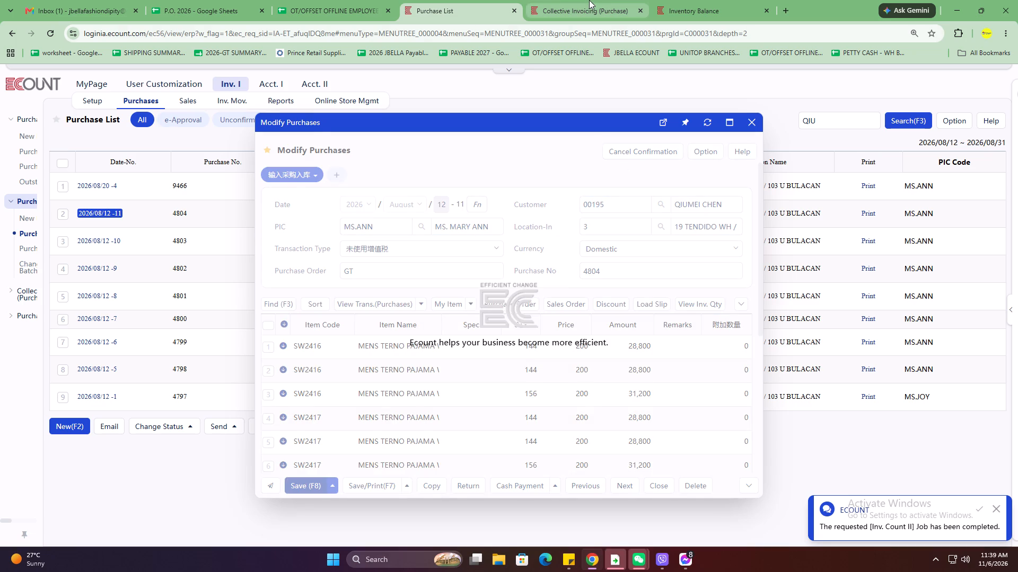
Rerun the Collective Invoicing (Purchase) search with the existing August 2026 criteria to refresh the list of uninvoiced slips.
click(589, 0)
click(915, 112)
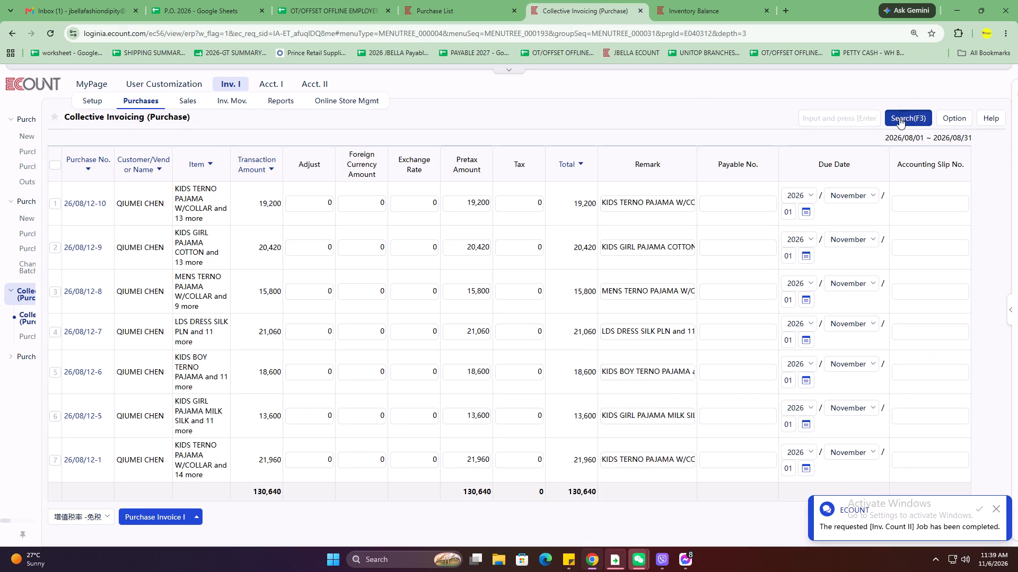
click(66, 490)
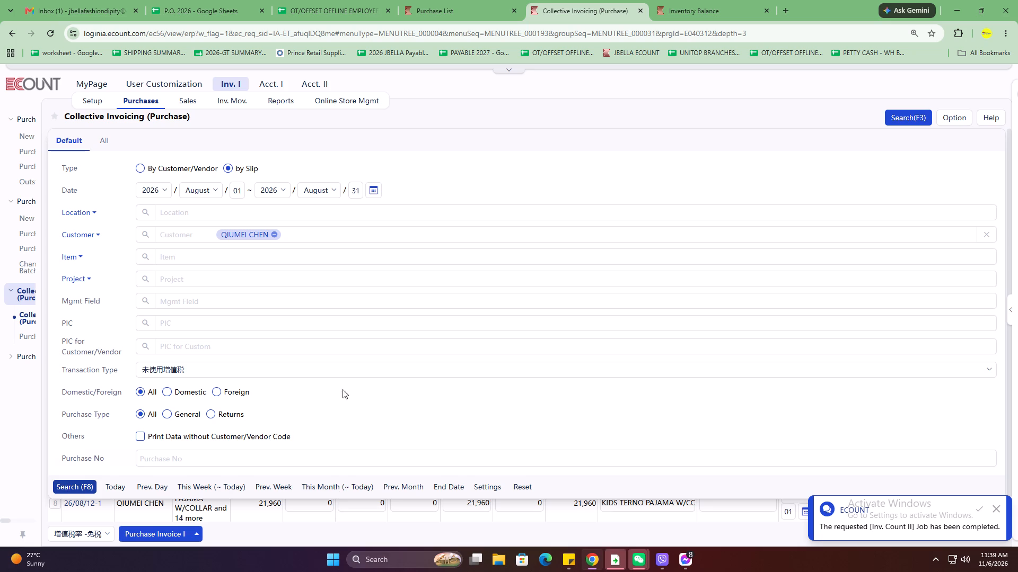
click(70, 486)
scroll(370, 372, down, 6)
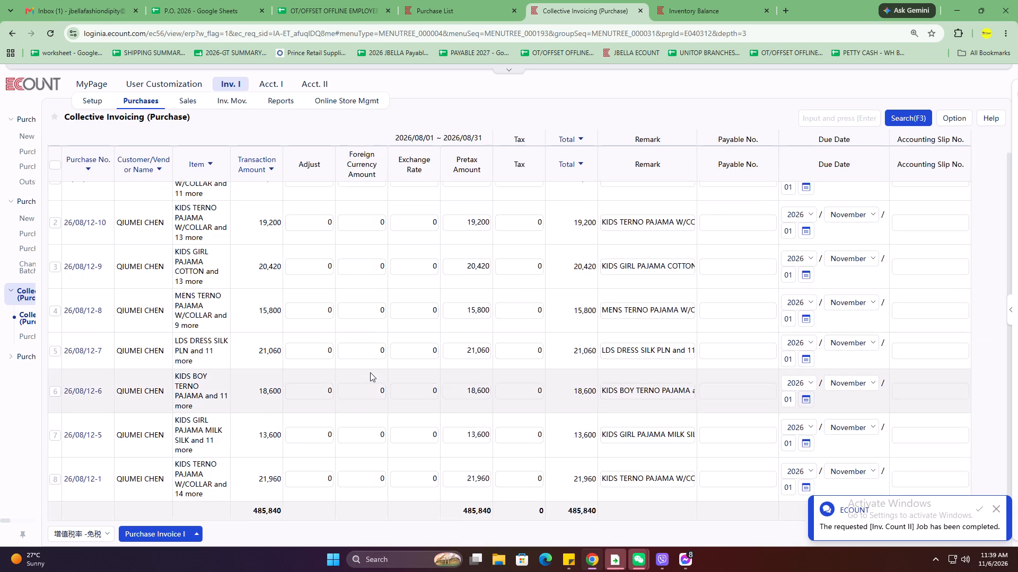
scroll(370, 372, up, 5)
scroll(120, 189, up, 5)
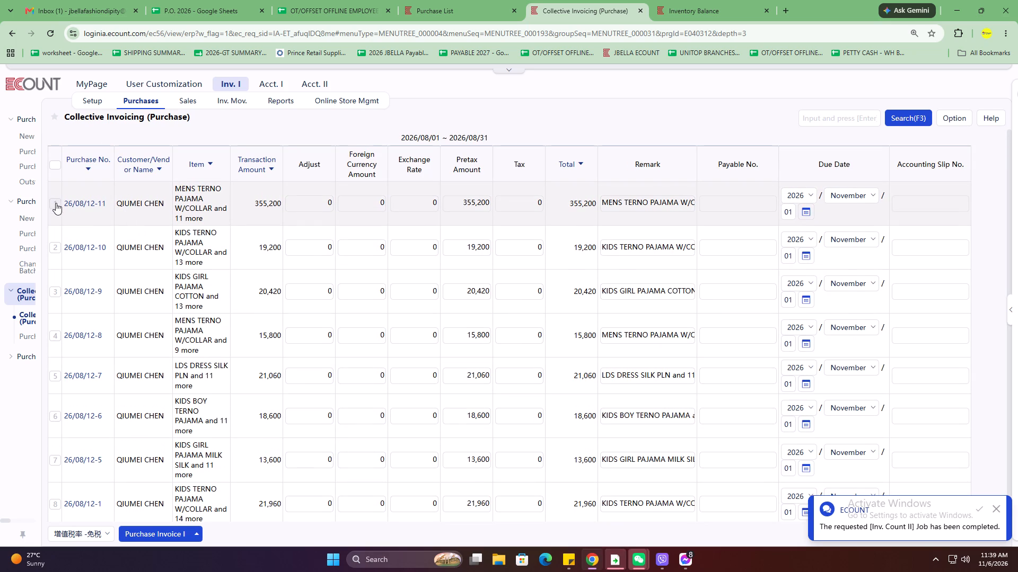
Create Purchase Invoice I for purchase 26/08/12-11 with payable number QIU82026.
click(56, 203)
scroll(142, 292, down, 7)
scroll(139, 288, up, 5)
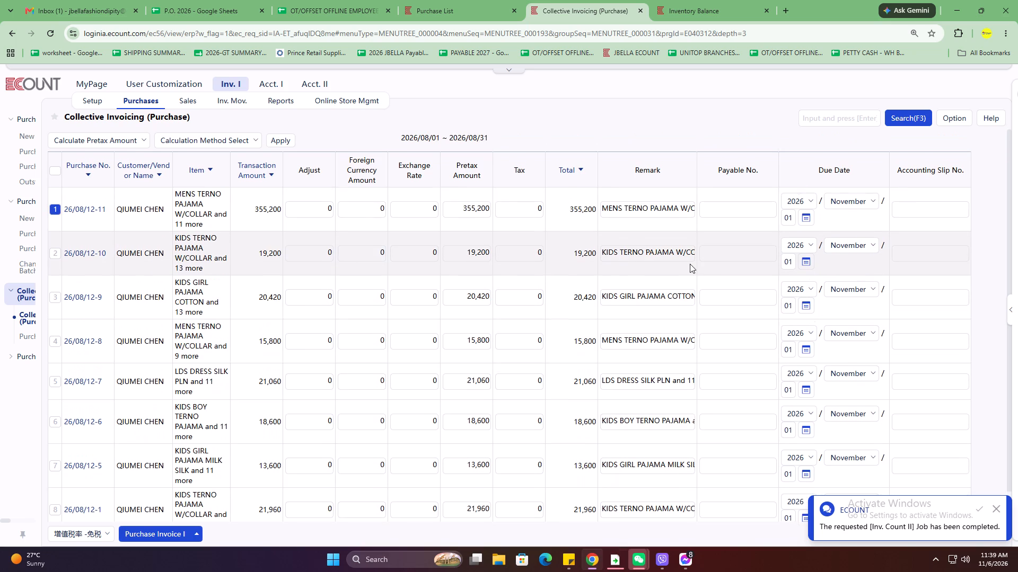
click(726, 207)
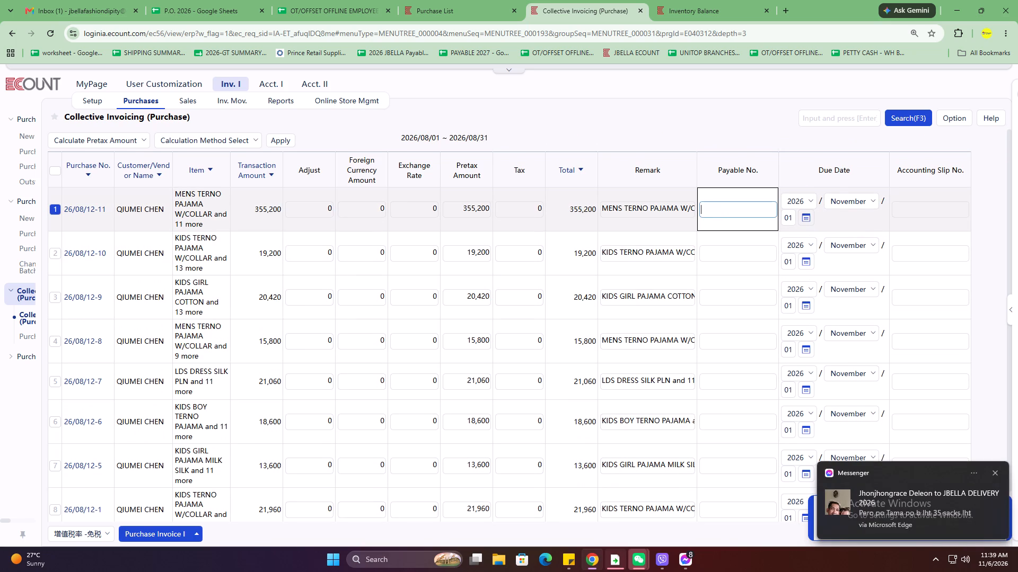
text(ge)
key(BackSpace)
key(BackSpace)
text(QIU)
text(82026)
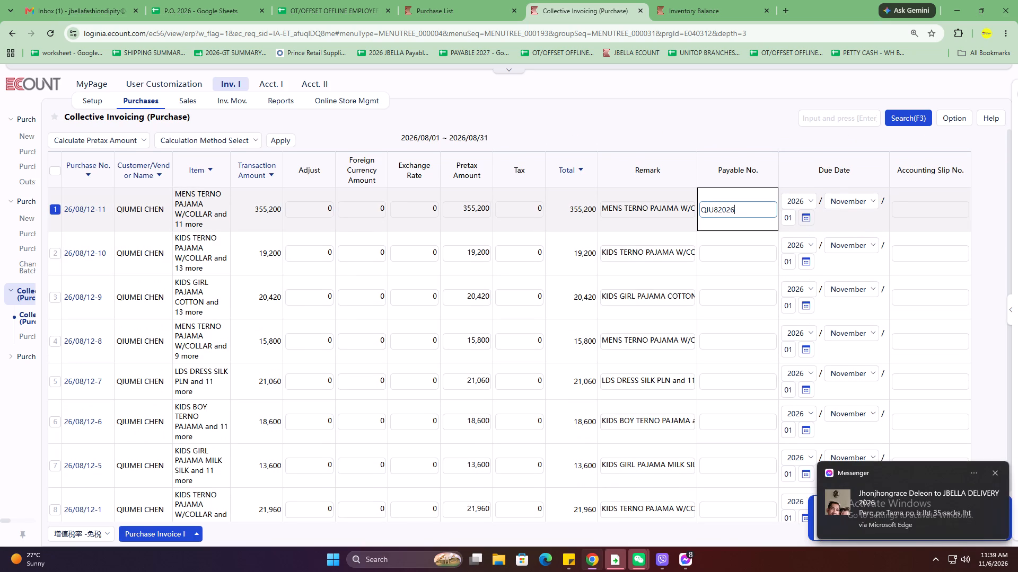
click(162, 537)
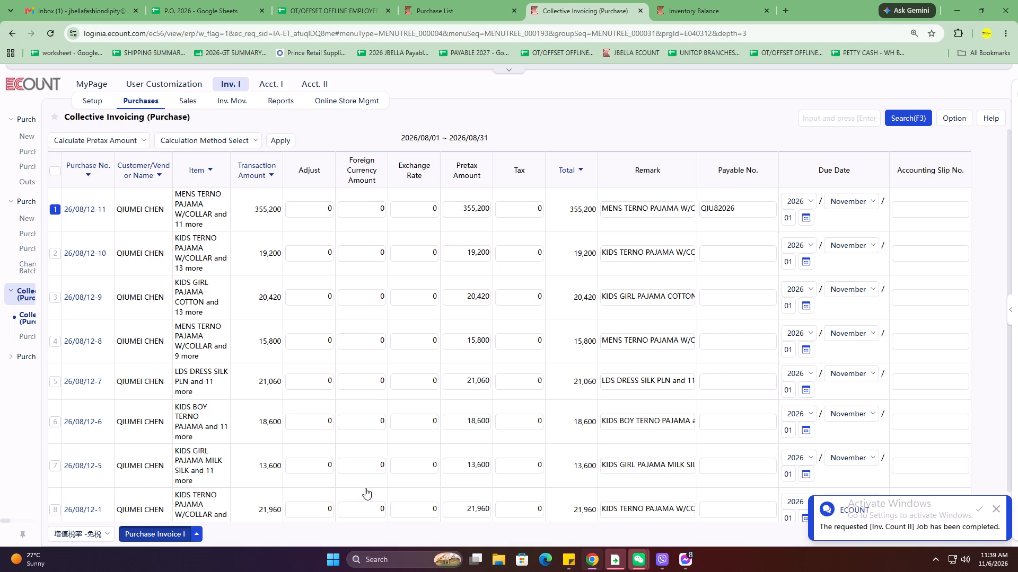
click(301, 446)
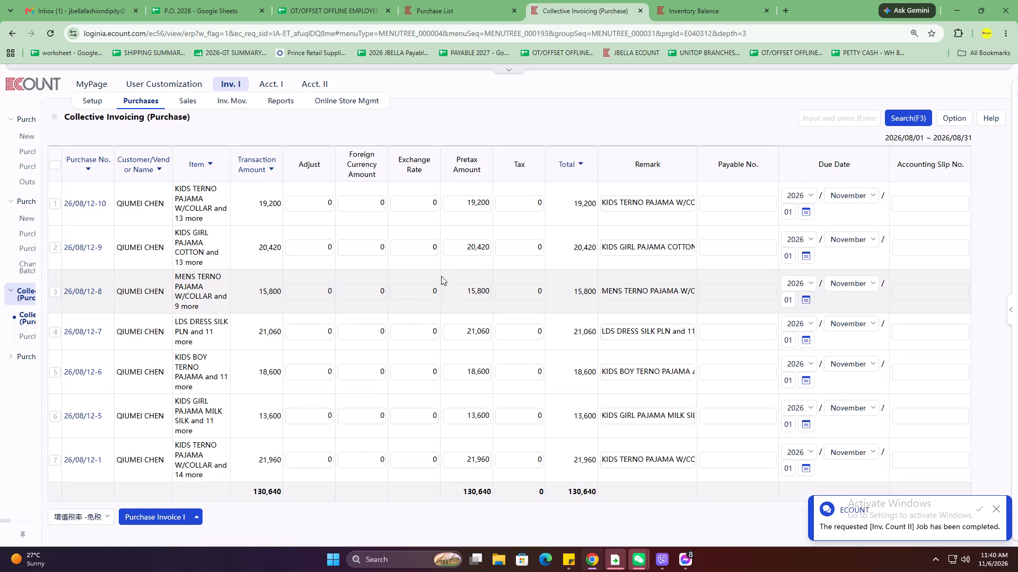
Select purchase 26/08/12-1 in the Collective Invoicing list.
click(55, 459)
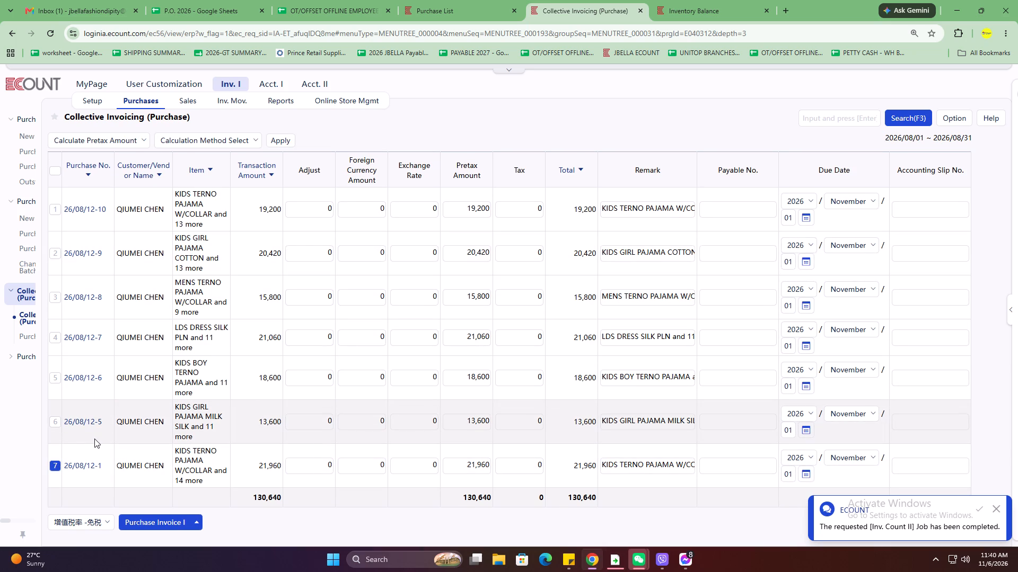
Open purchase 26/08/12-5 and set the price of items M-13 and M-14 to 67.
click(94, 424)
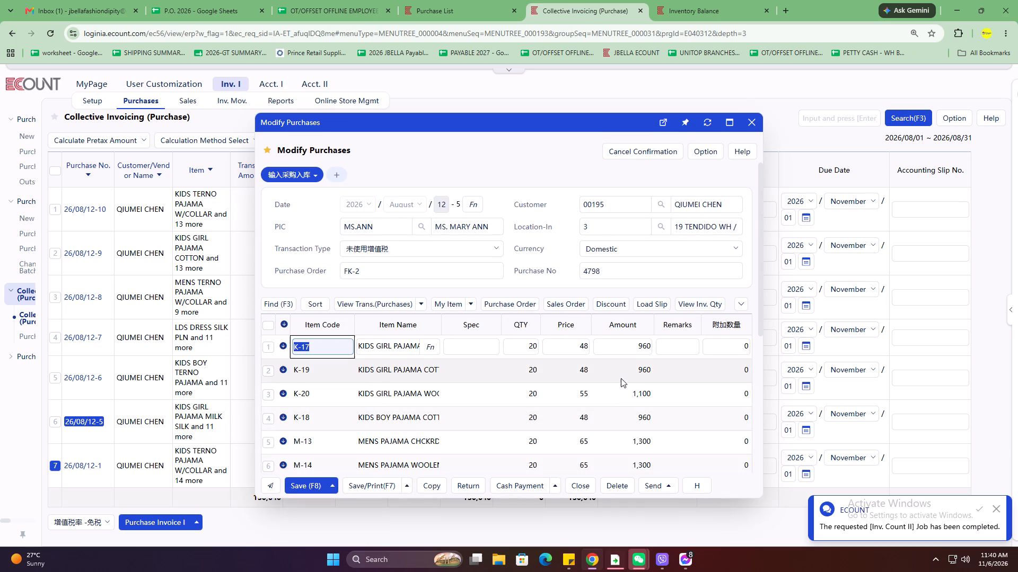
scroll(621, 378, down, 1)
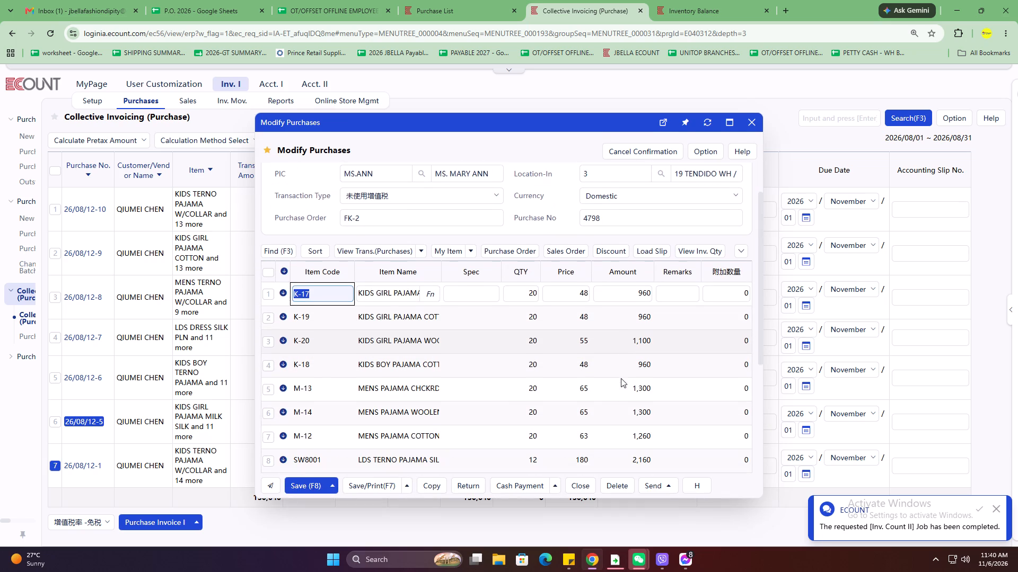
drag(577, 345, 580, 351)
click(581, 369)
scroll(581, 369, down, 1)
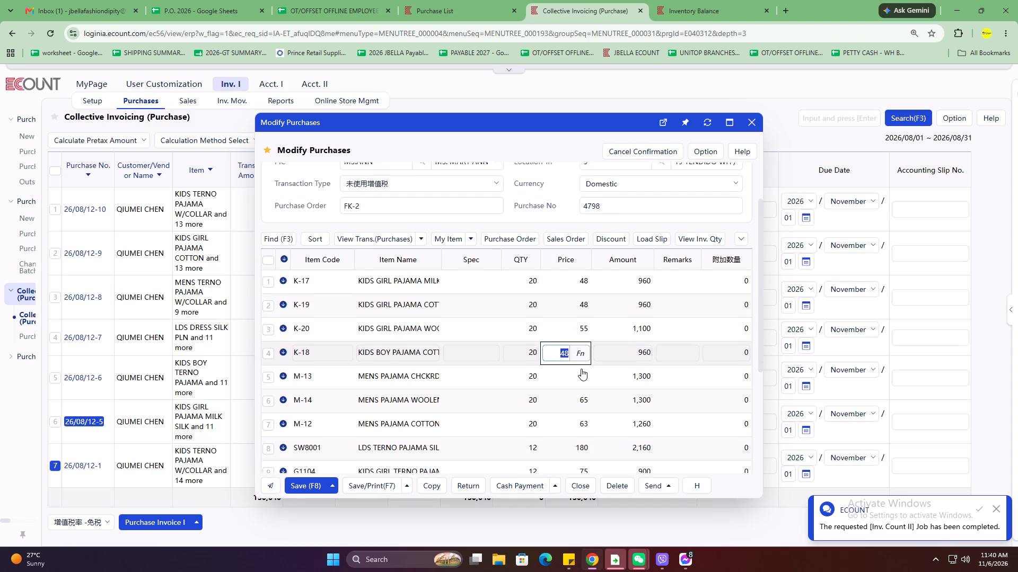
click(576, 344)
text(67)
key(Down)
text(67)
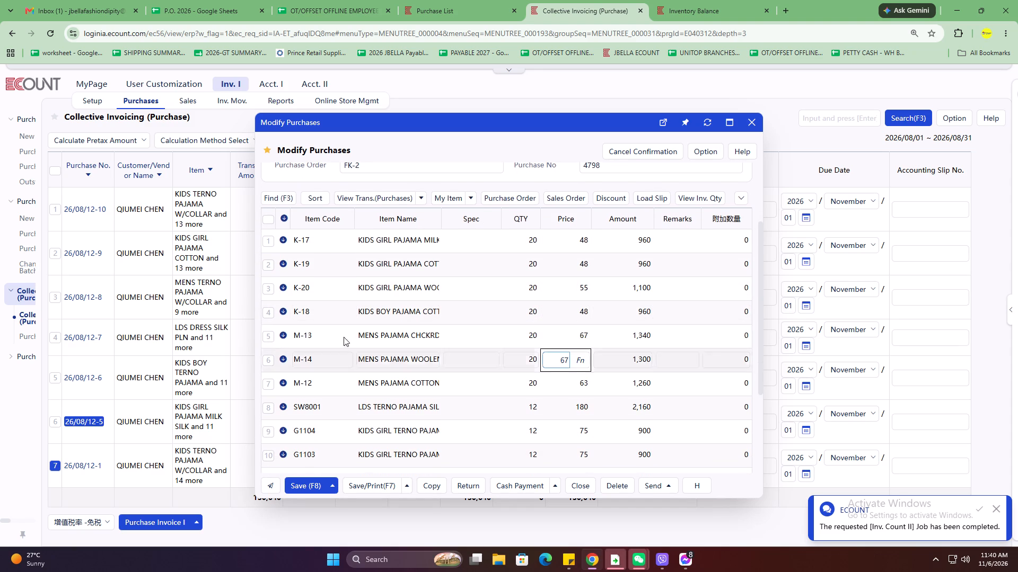
Copy item code M-13 from the purchase and look it up in the Item List.
click(315, 337)
key(ctrl+c)
click(469, 0)
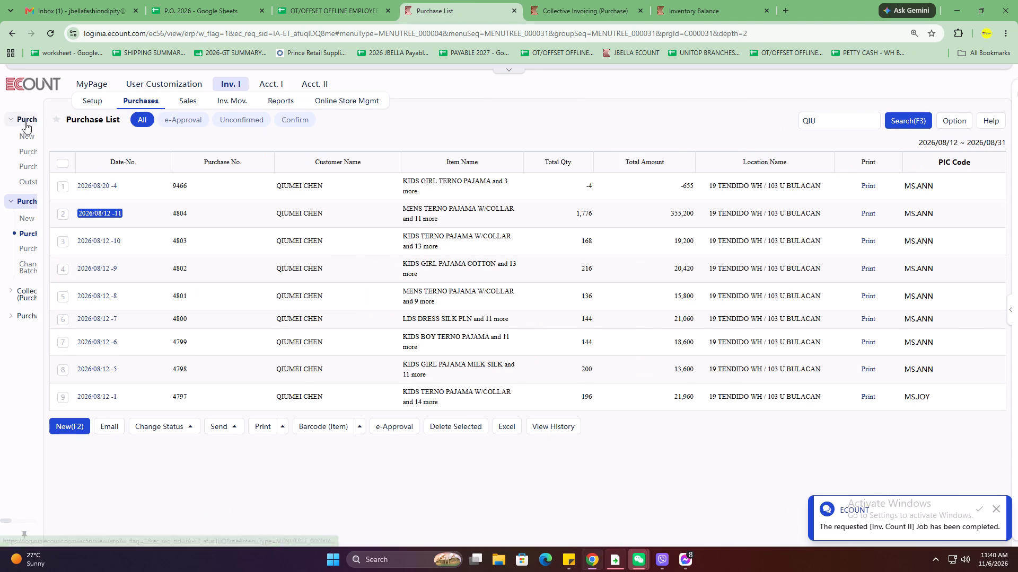
click(89, 100)
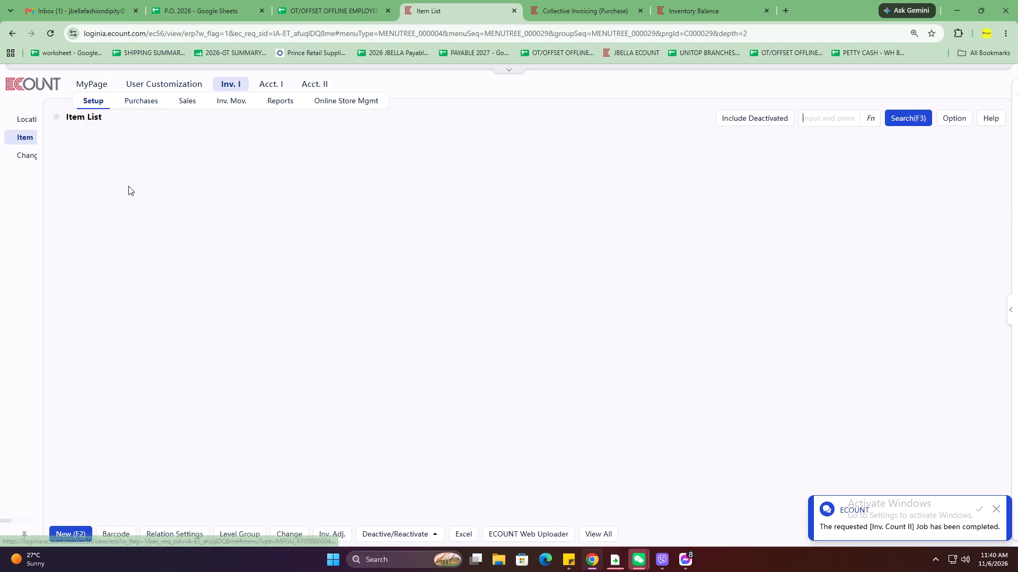
key(ctrl+v)
key(Return)
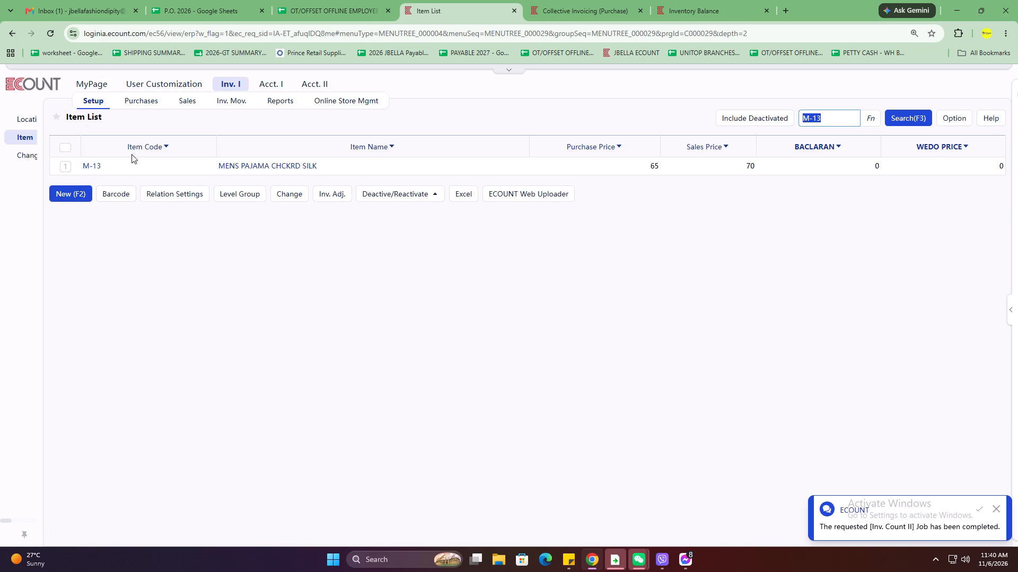
Run a Purchase Status report for item M-13 from January 1 to November 6, 2026, to review its purchase prices.
click(146, 97)
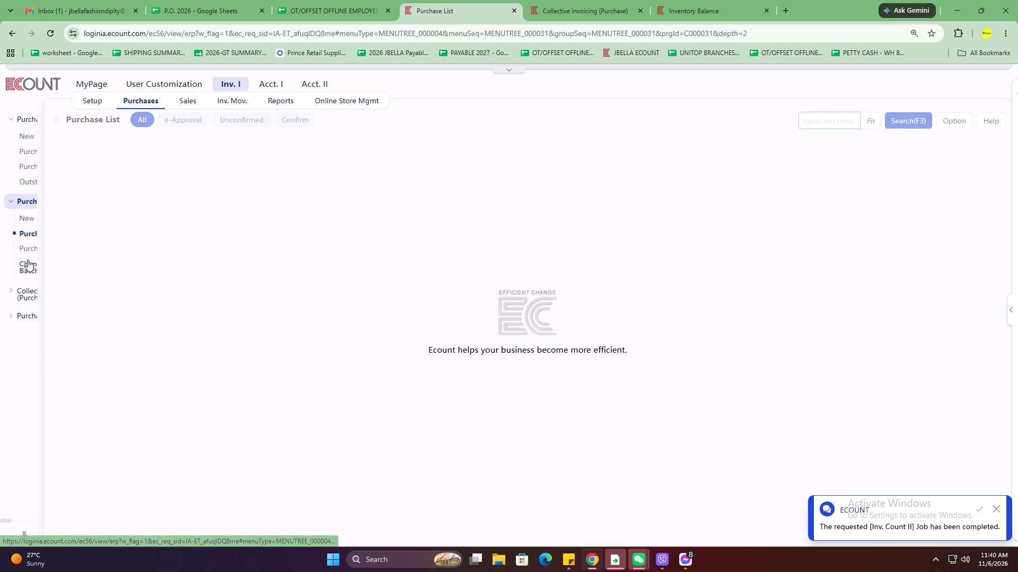
click(26, 249)
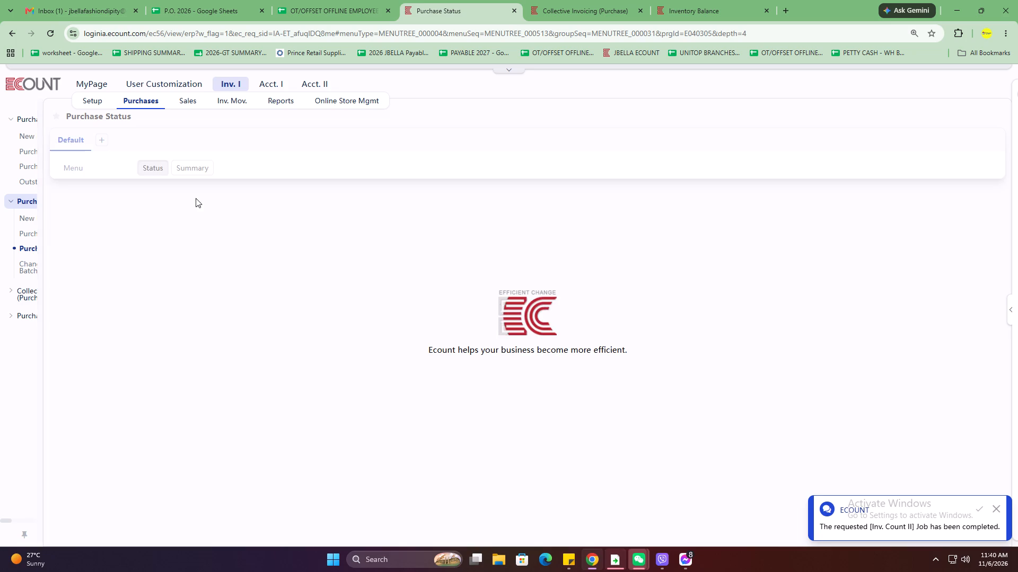
click(262, 253)
click(261, 267)
scroll(261, 267, up, 5)
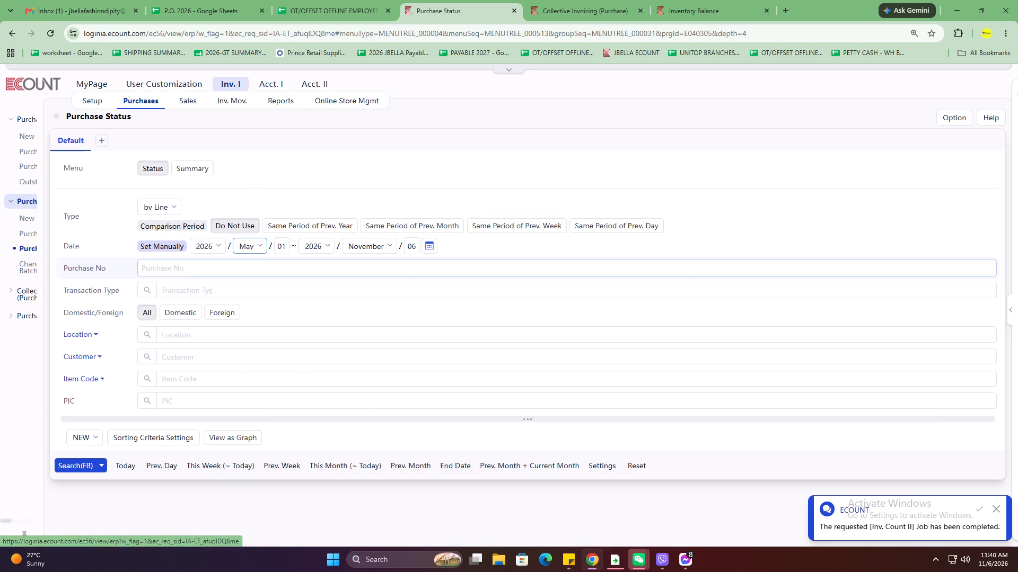
click(253, 243)
scroll(256, 272, up, 10)
click(260, 262)
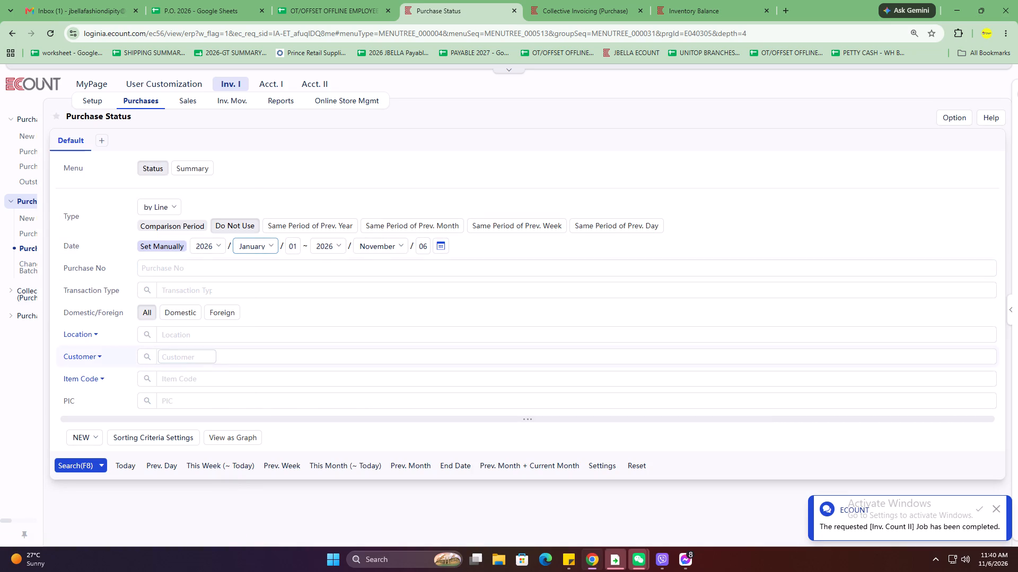
click(174, 381)
key(ctrl+v)
key(Return)
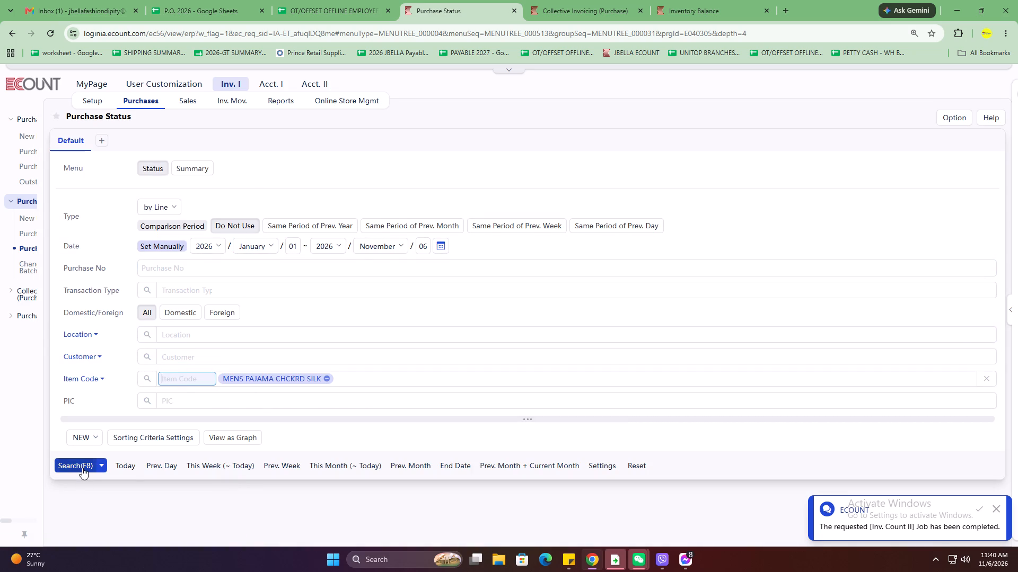
click(82, 468)
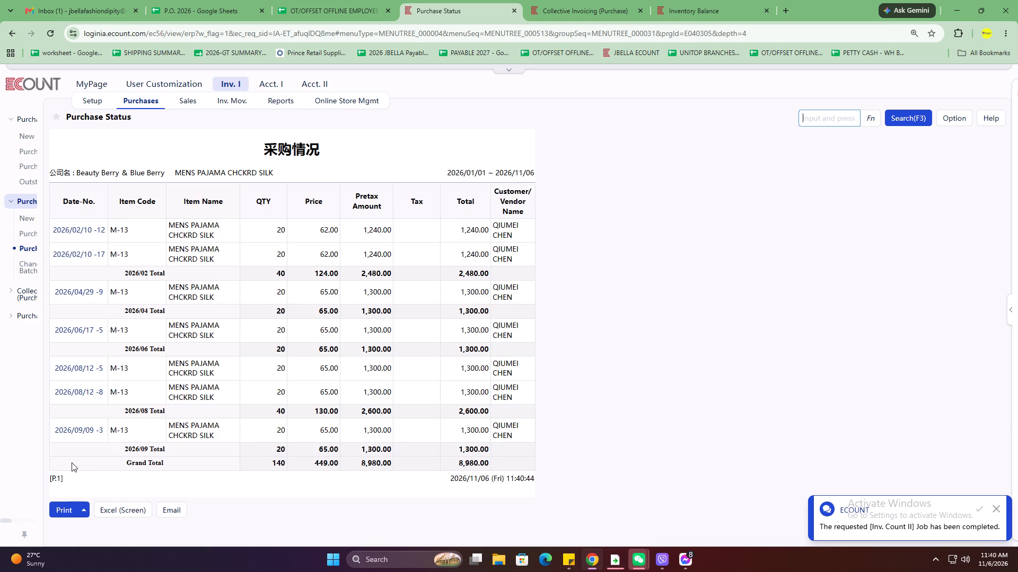
scroll(81, 546, up, 4)
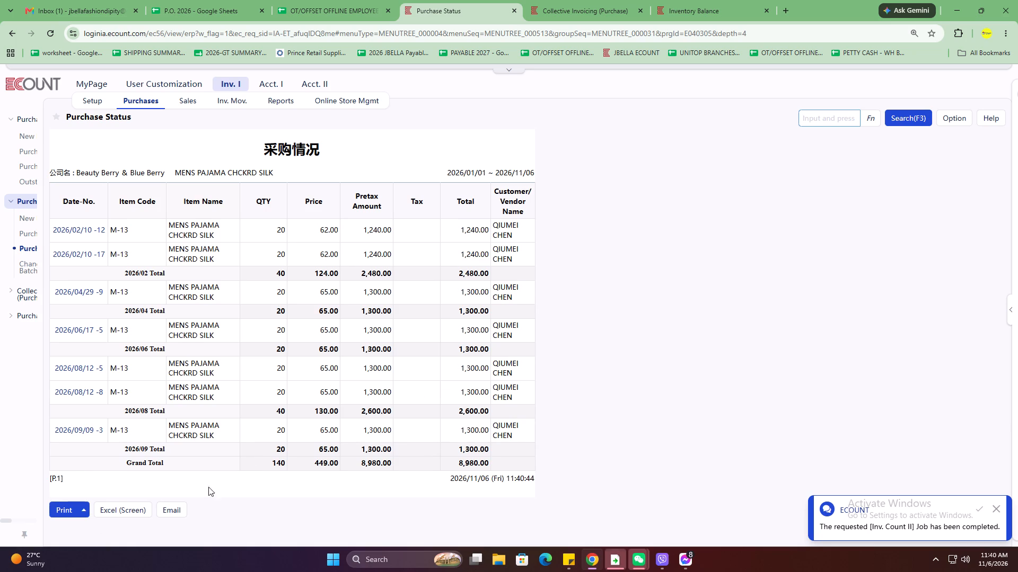
Set the price of items M-13 and M-14 to 65 in purchase 26/08/12-5.
click(595, 0)
click(565, 335)
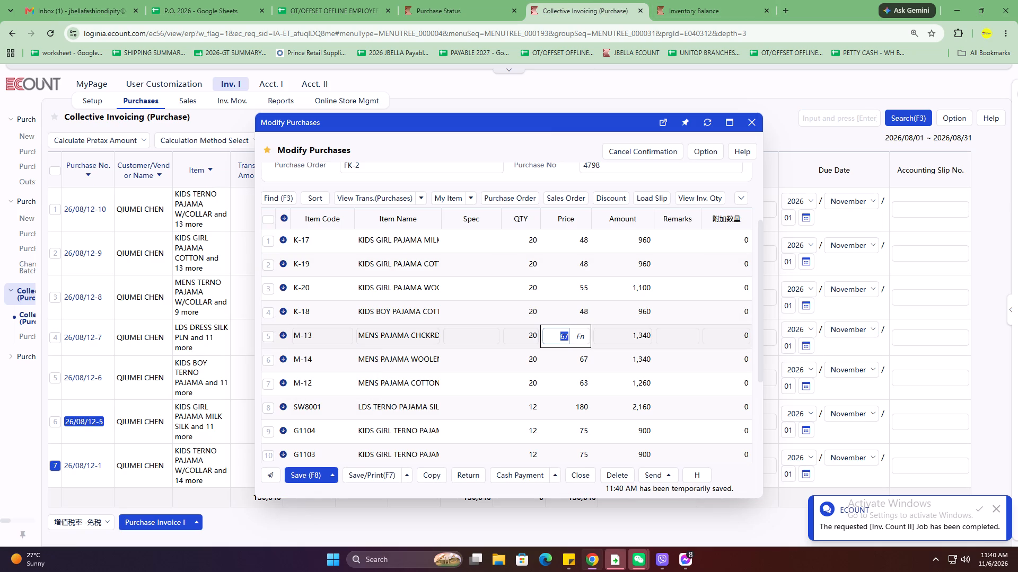
text(65)
key(Down)
text(65)
key(Down)
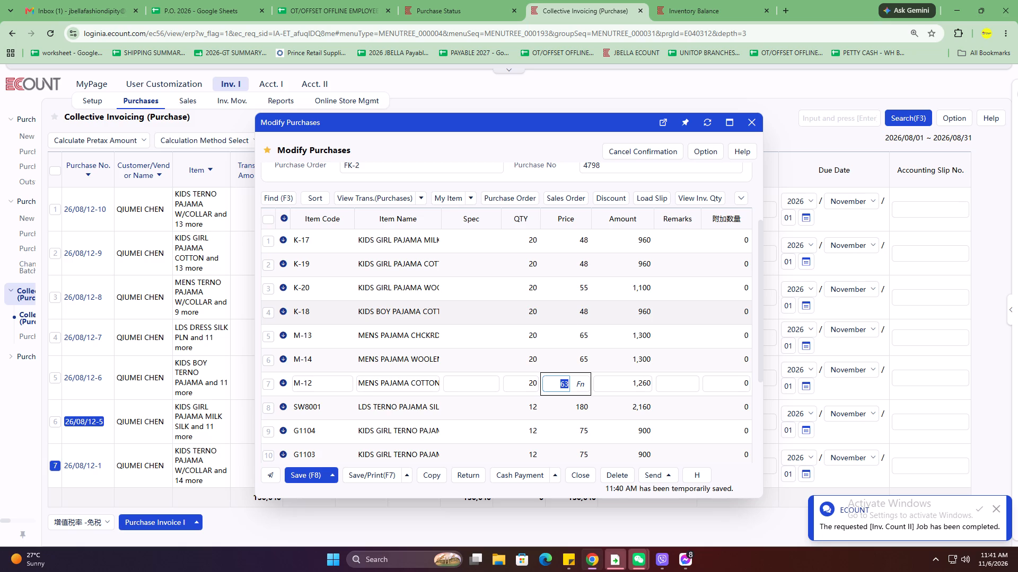
click(571, 336)
click(569, 362)
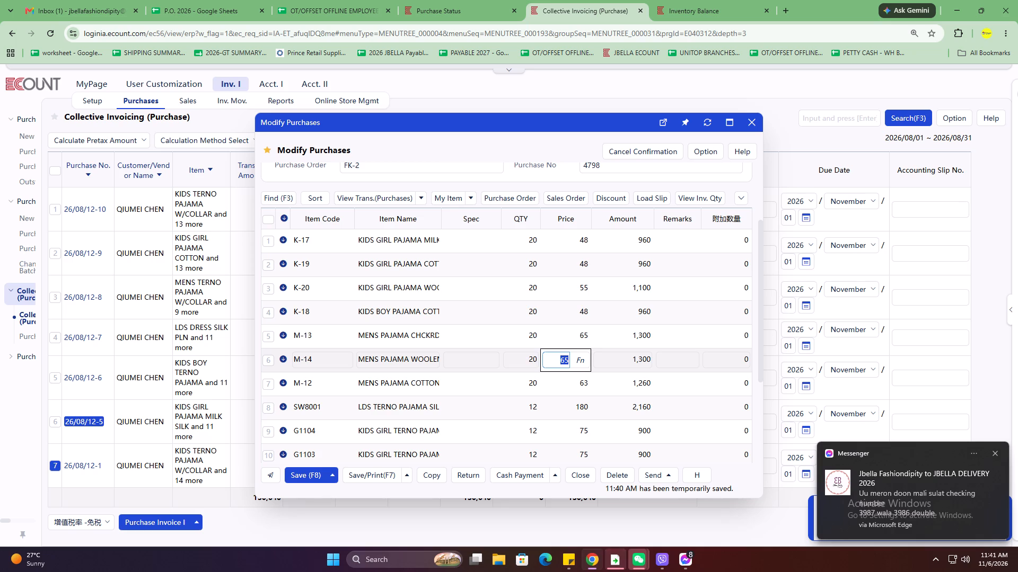
Save the corrected purchase 26/08/12-5.
scroll(568, 363, down, 5)
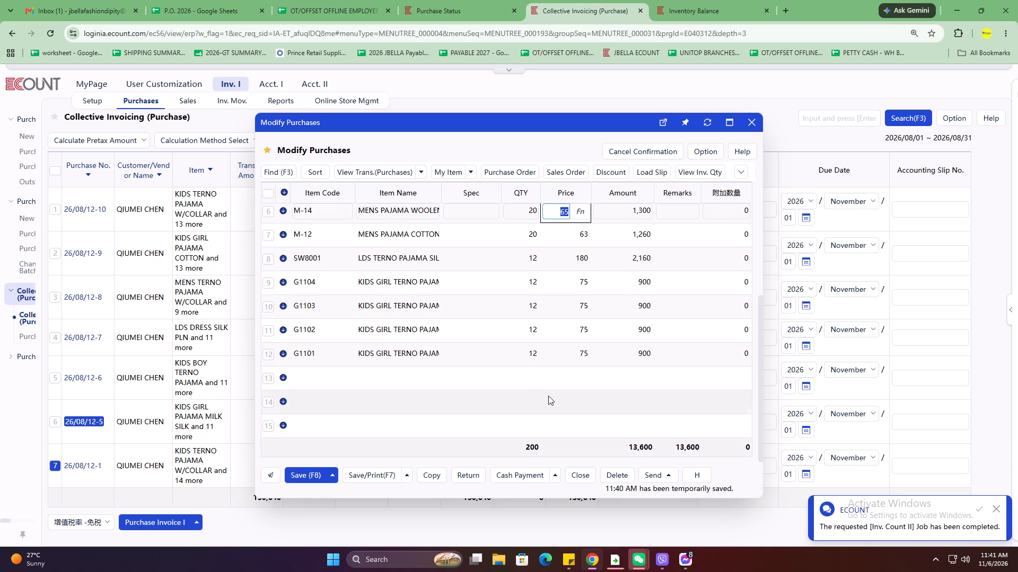
click(548, 396)
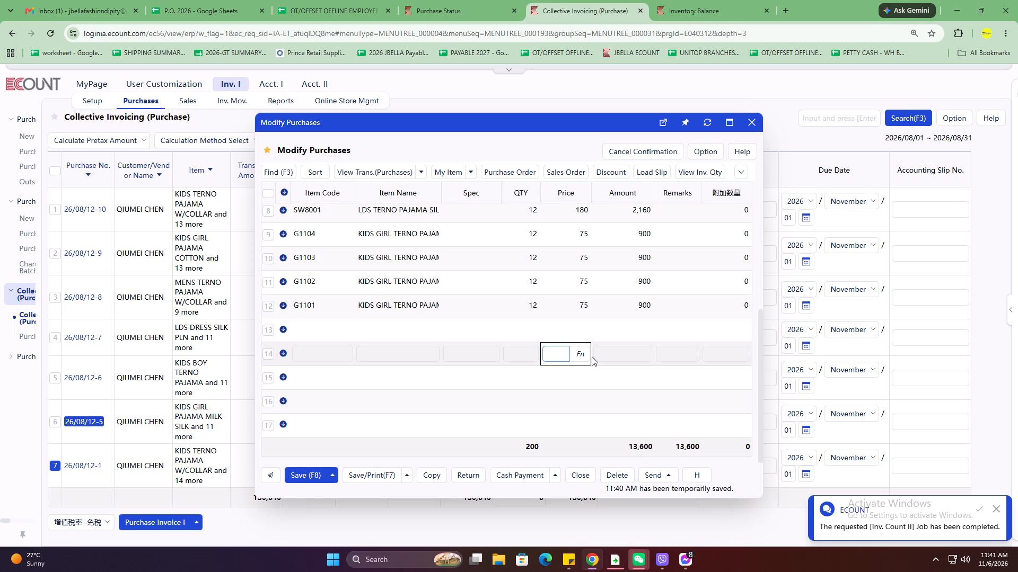
click(309, 473)
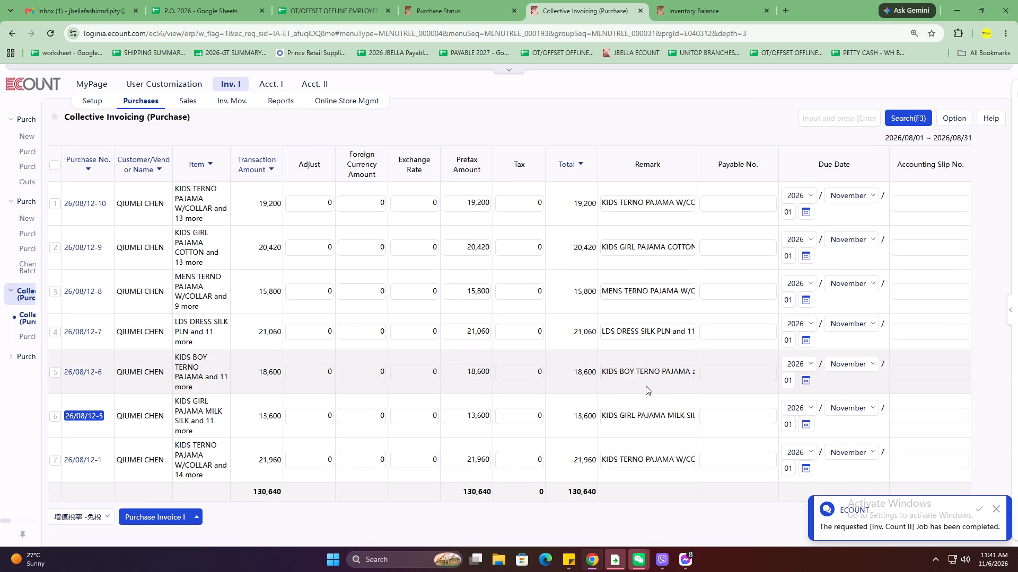
scroll(643, 387, down, 1)
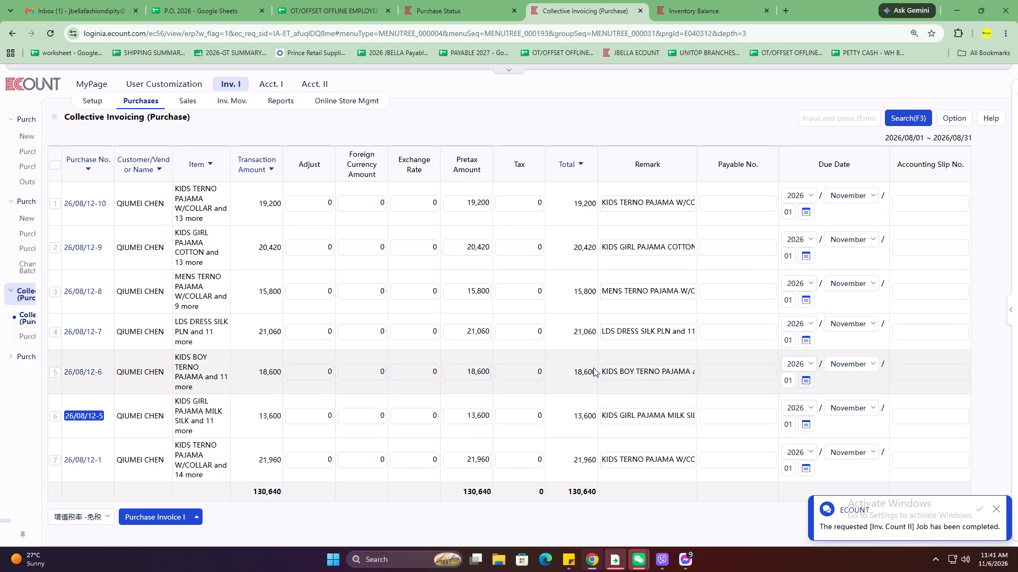
Select all seven August purchases of the supplier and enter payable number QIU082026 for each of them.
click(49, 166)
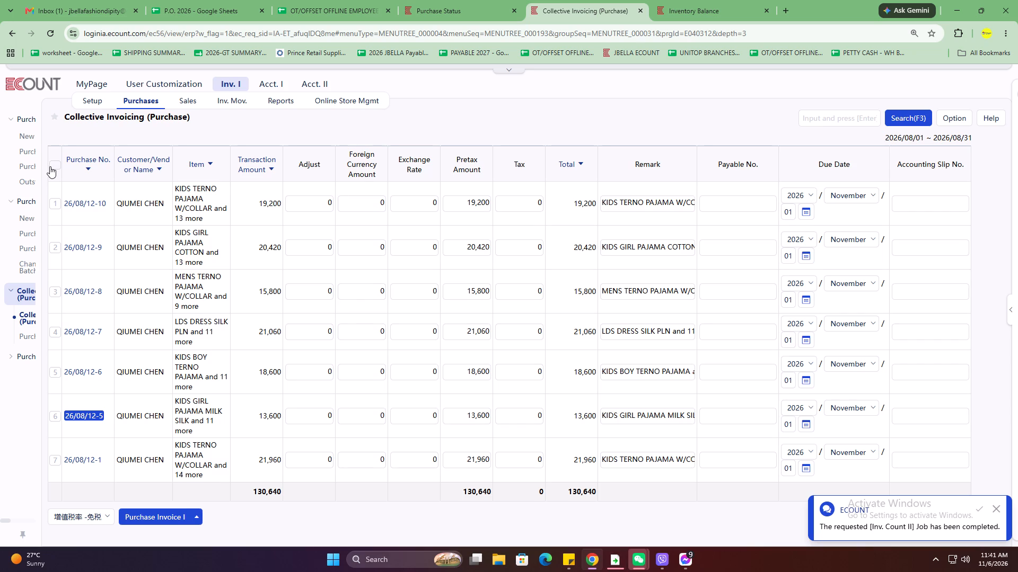
click(52, 166)
scroll(665, 234, up, 3)
click(737, 206)
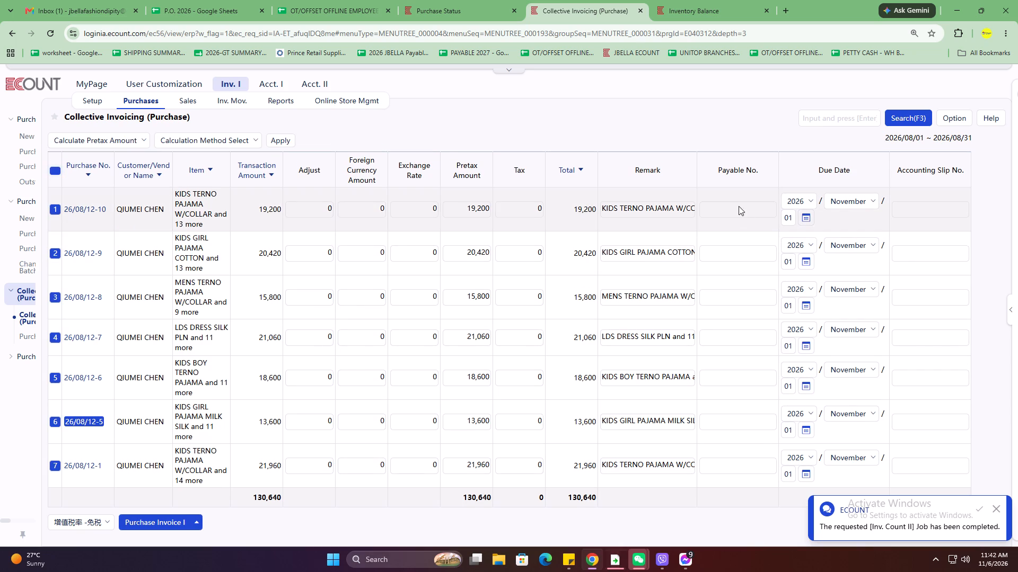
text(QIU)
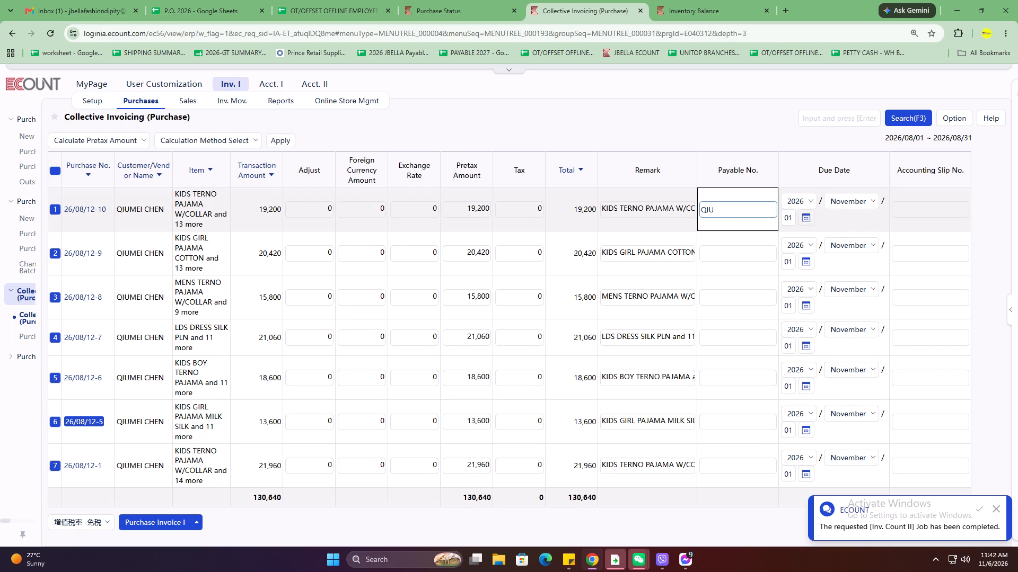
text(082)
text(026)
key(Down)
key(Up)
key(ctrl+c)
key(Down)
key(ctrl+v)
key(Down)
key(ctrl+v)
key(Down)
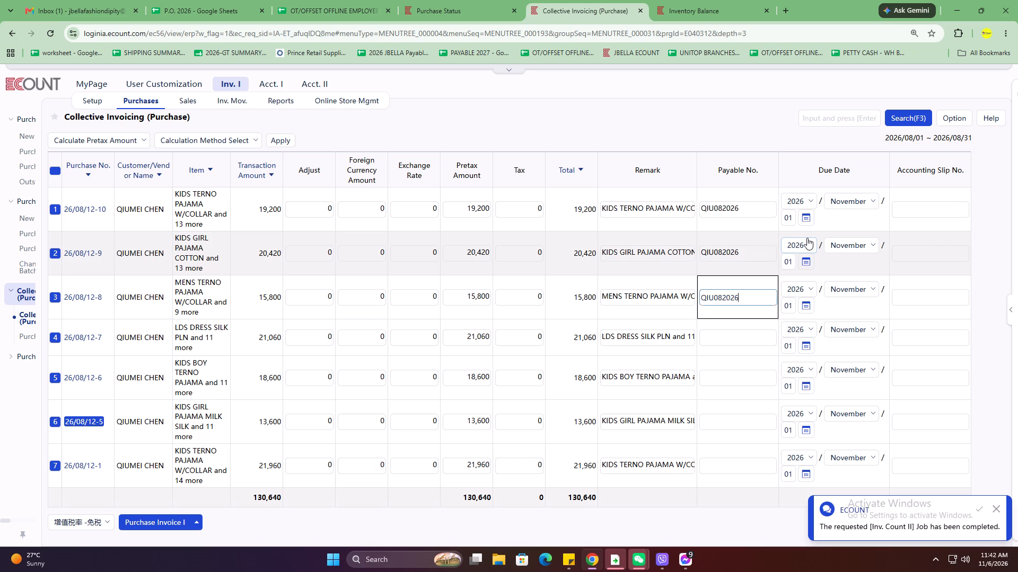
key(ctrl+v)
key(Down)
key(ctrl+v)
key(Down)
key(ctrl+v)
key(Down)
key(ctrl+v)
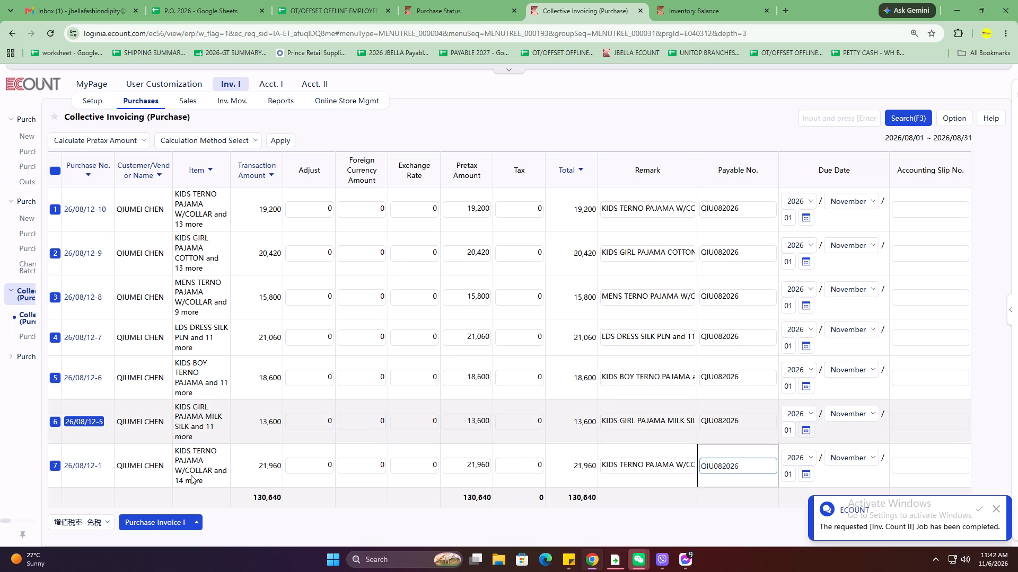
Issue and save the purchase invoices for the seven selected purchases, accepting reuse of payable number QIU082026.
click(150, 522)
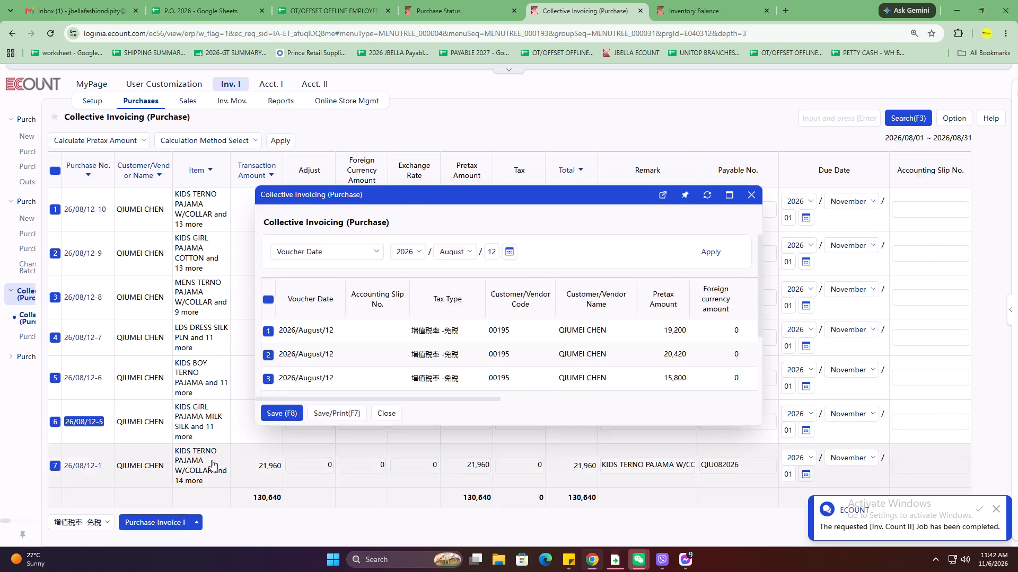
click(138, 464)
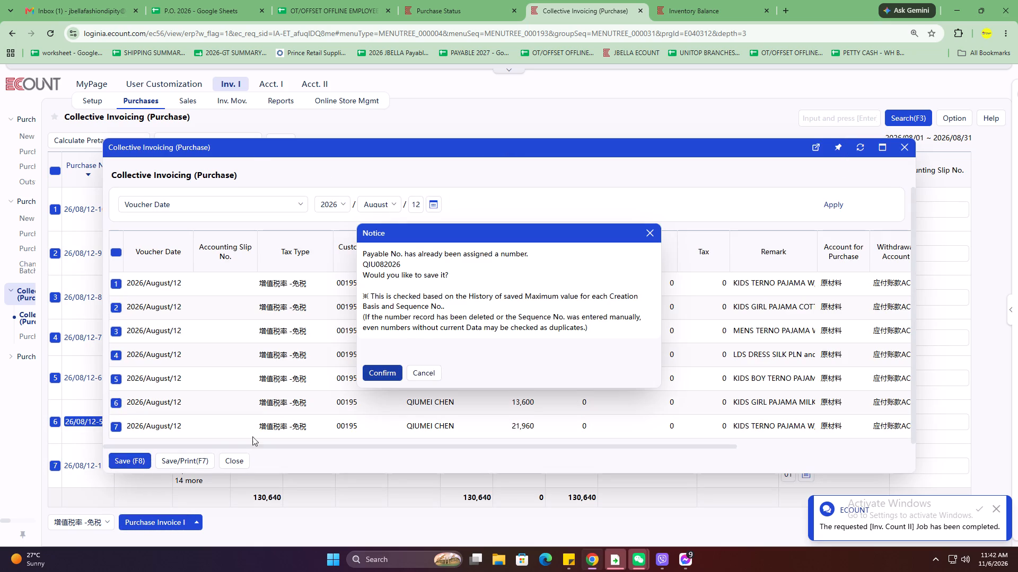
click(388, 380)
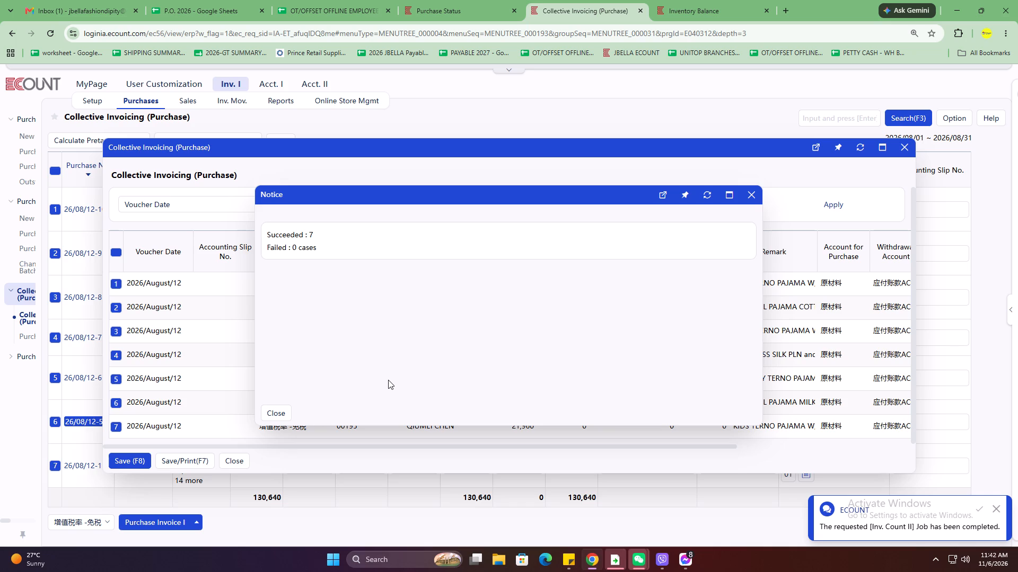
click(271, 415)
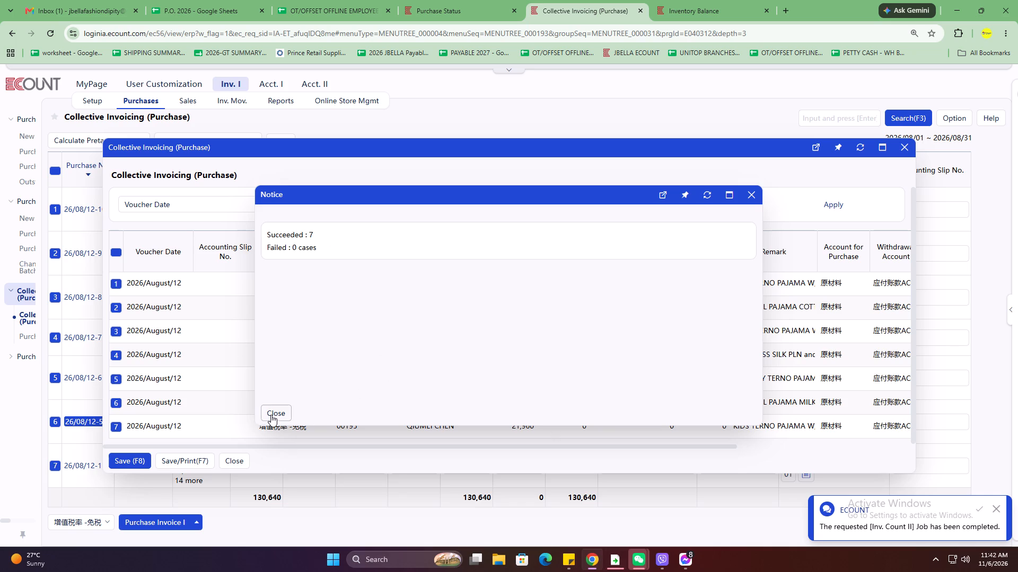
Start a new collective invoicing search without the previous customer, covering January 1 to July 31, 2026.
click(902, 122)
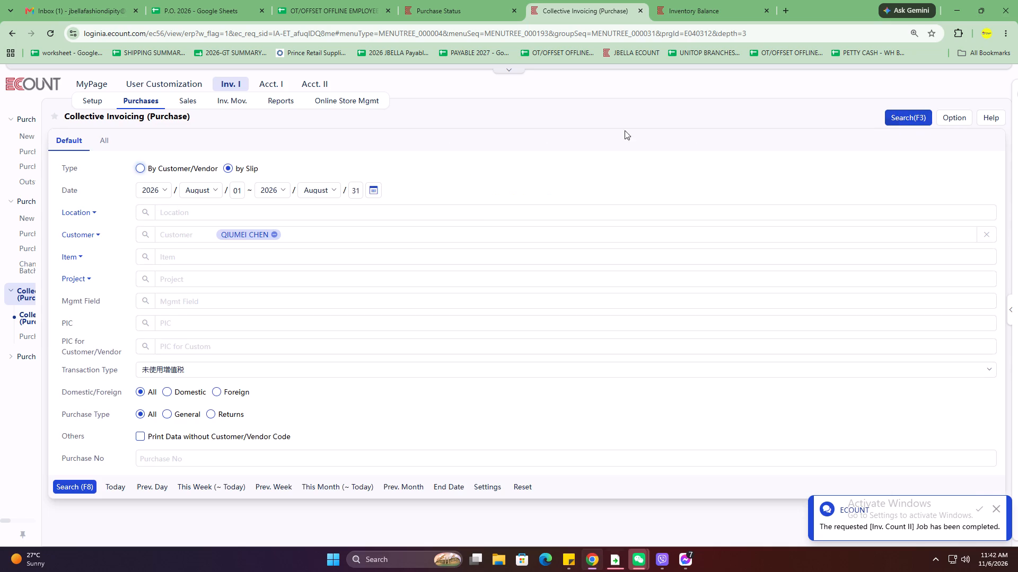
click(274, 236)
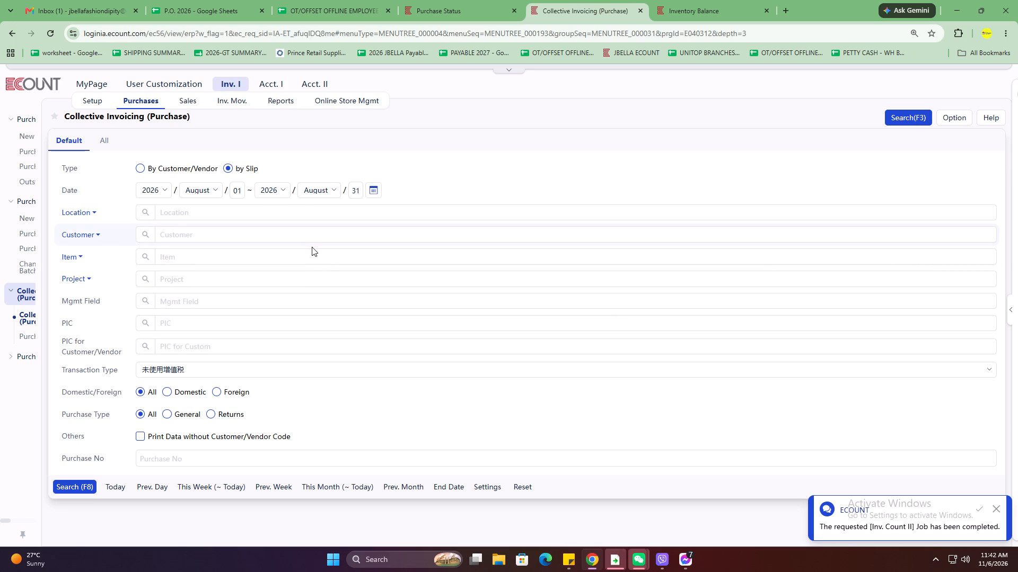
click(189, 195)
scroll(214, 217, up, 4)
click(215, 210)
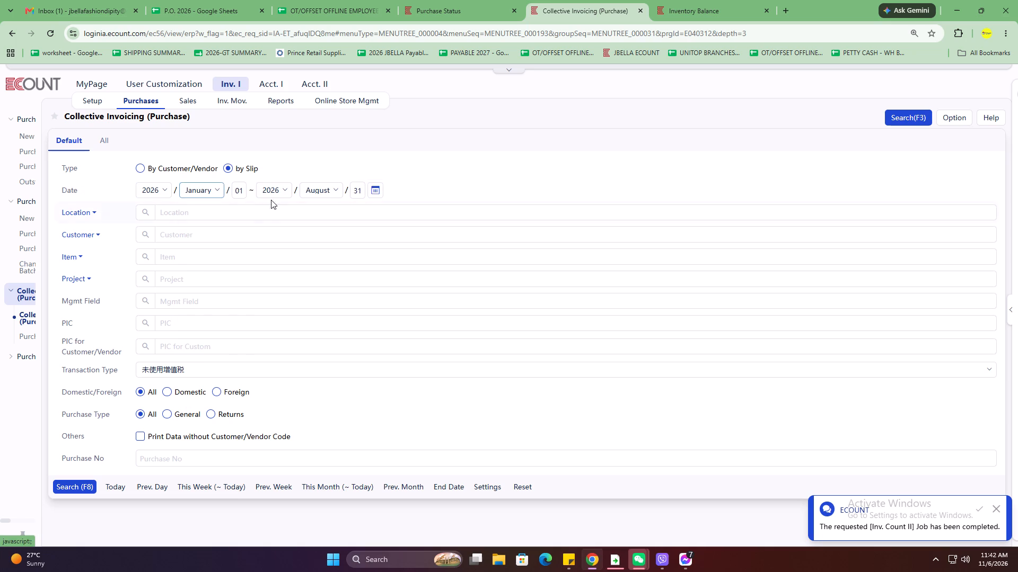
click(306, 189)
click(323, 307)
Filter by customer JINYING SHAPEWEAR CORP and search for its purchases awaiting invoicing.
click(183, 254)
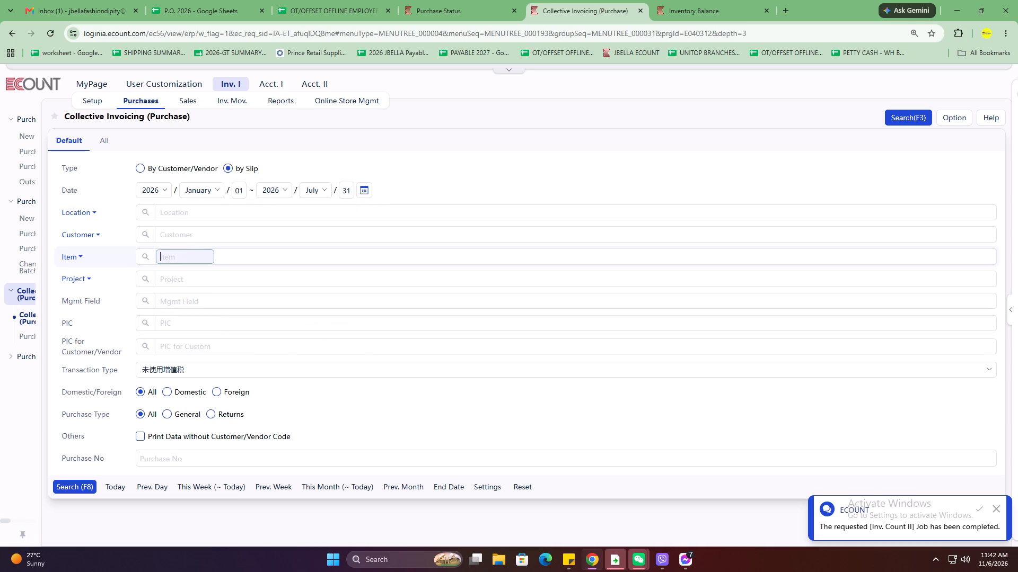
click(183, 244)
click(183, 240)
text(HINY)
key(BackSpace)
key(BackSpace)
key(BackSpace)
key(BackSpace)
text(JINY)
key(Return)
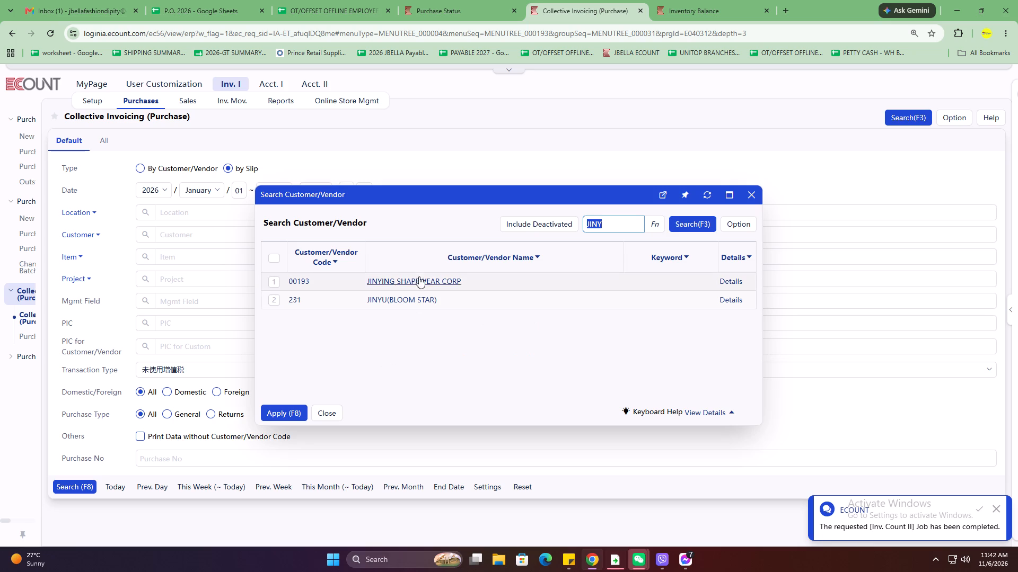
double_click(419, 275)
click(421, 280)
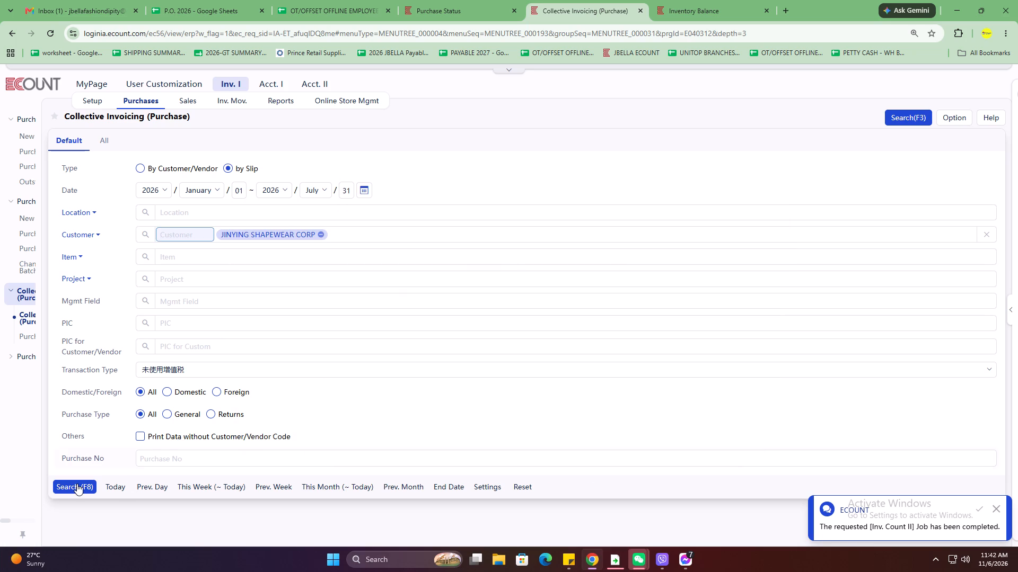
click(77, 484)
click(77, 484)
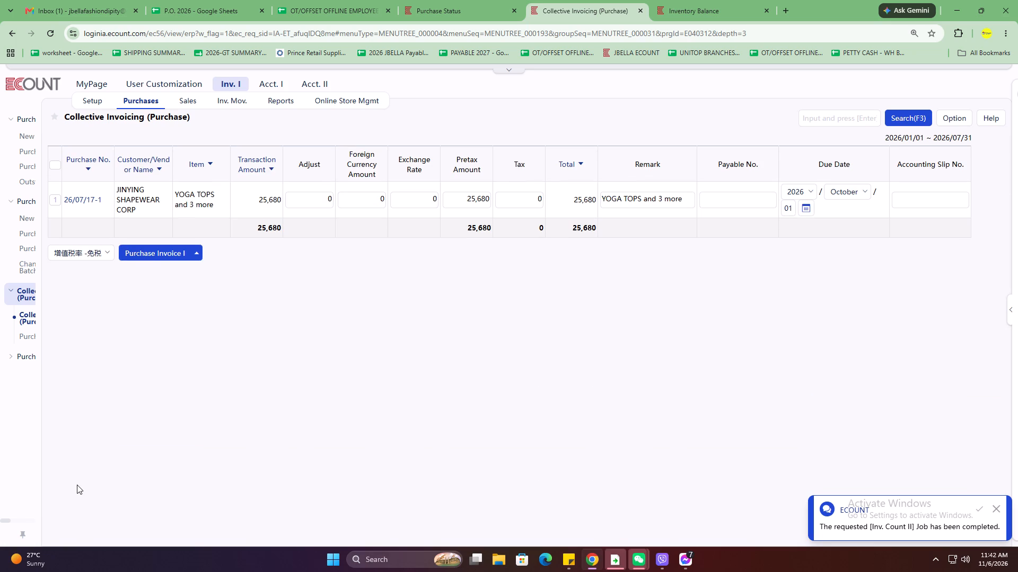
Select purchase 26/07/17-1, enter payable number JY072026 and try to save its purchase invoice.
click(58, 204)
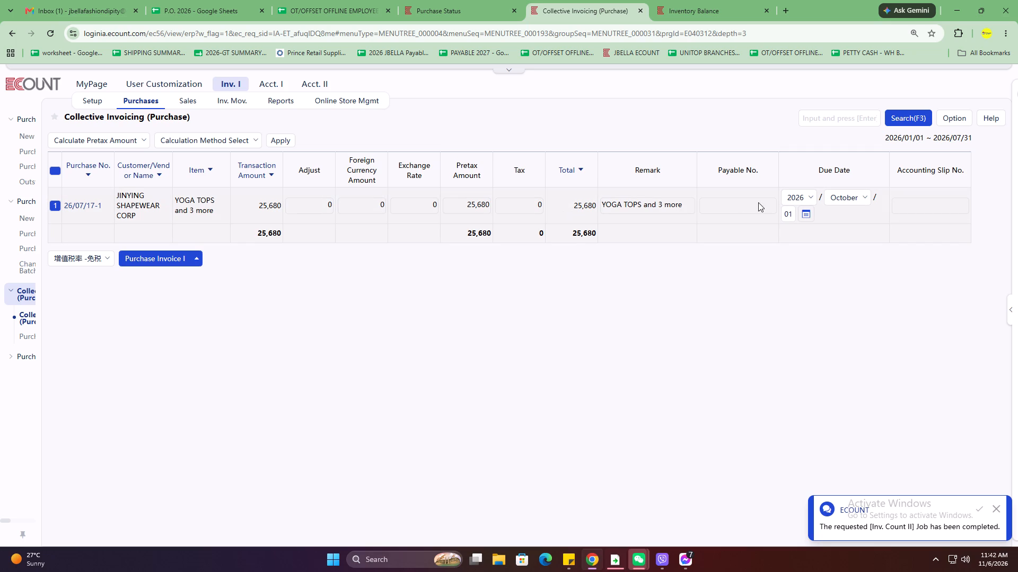
click(736, 211)
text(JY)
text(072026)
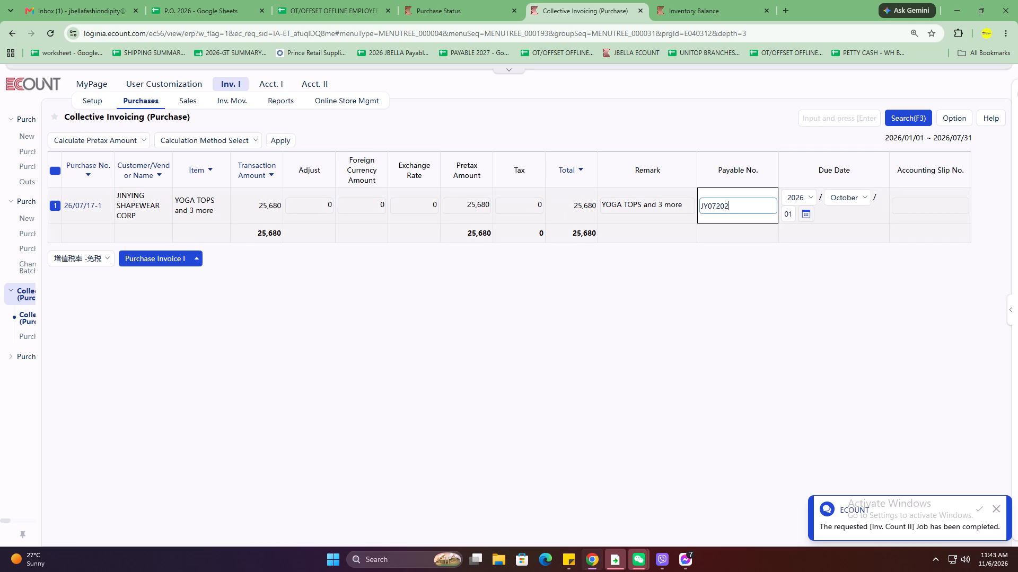
click(160, 262)
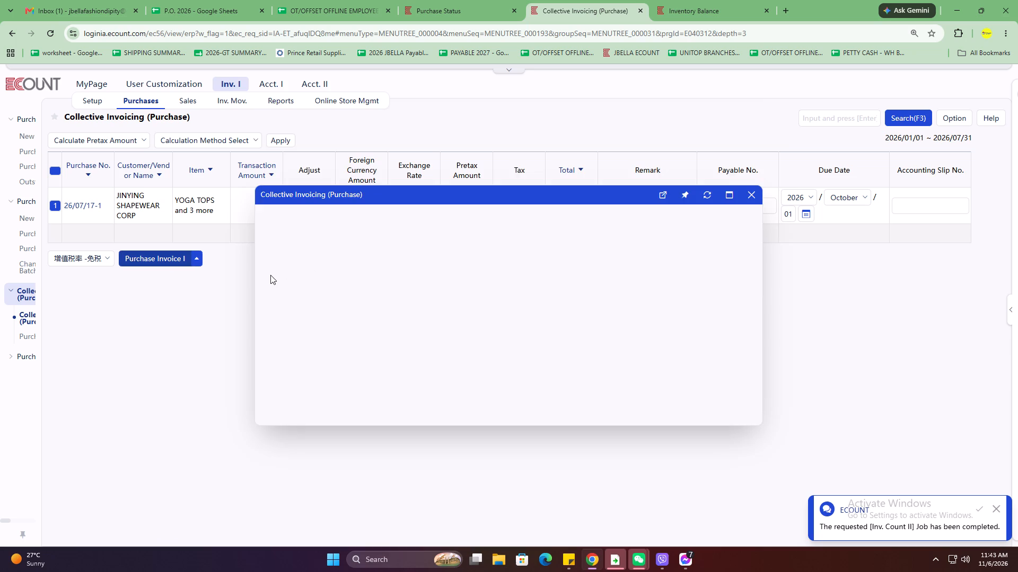
click(294, 445)
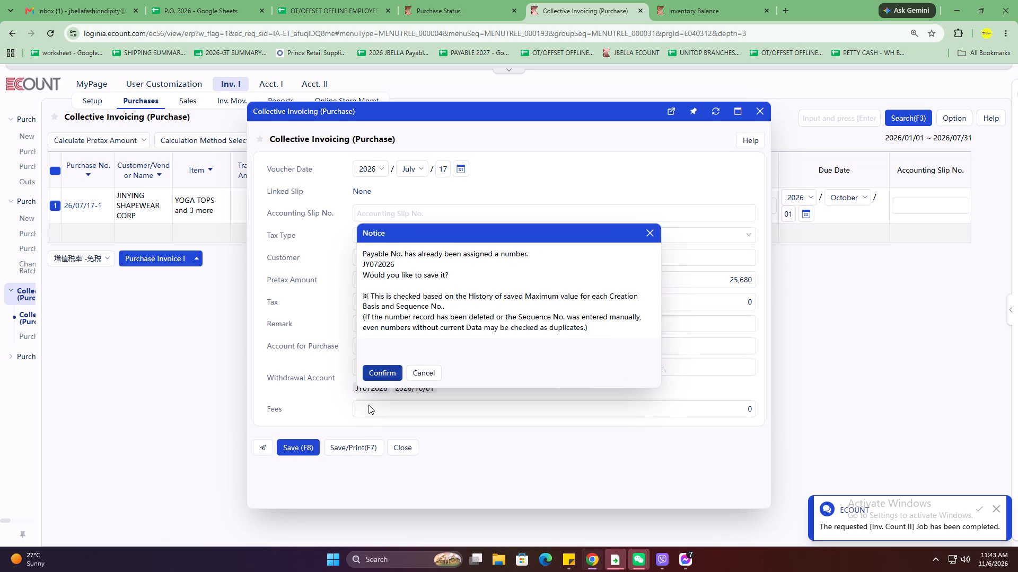
click(647, 235)
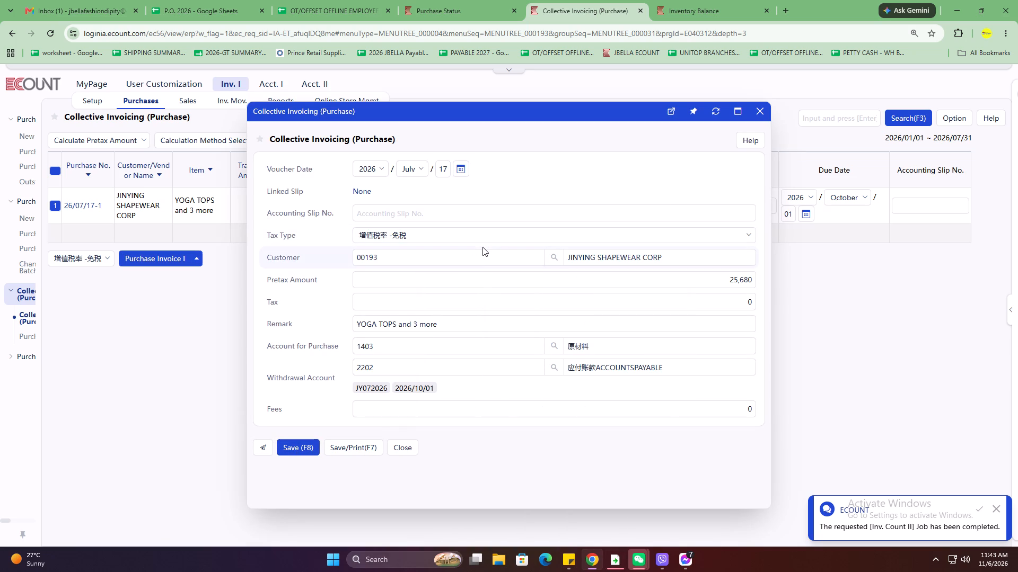
Remove the 0 before the 7 in the invoice's payable number JY072026 and save the purchase invoice.
click(370, 381)
click(382, 388)
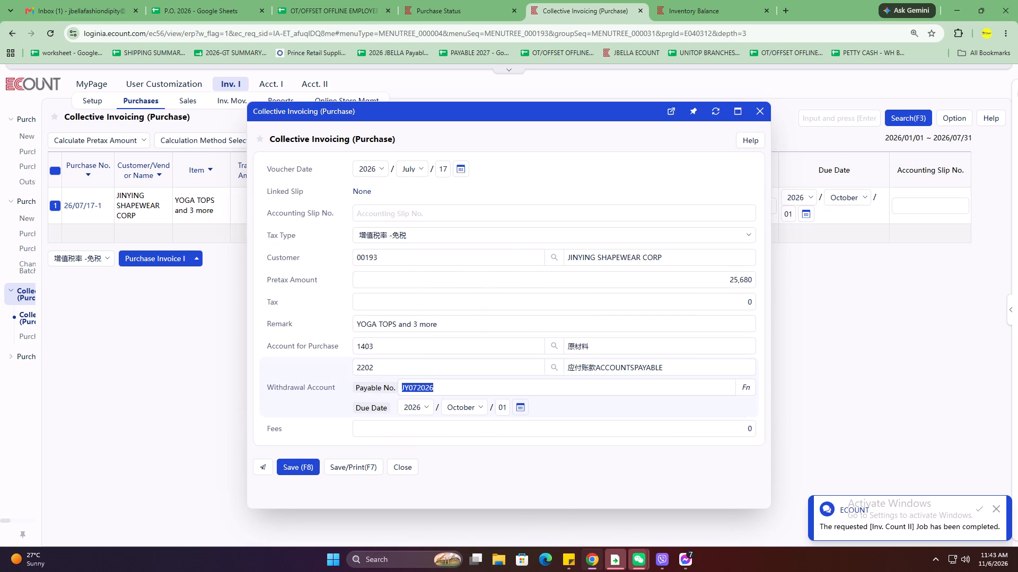
click(414, 388)
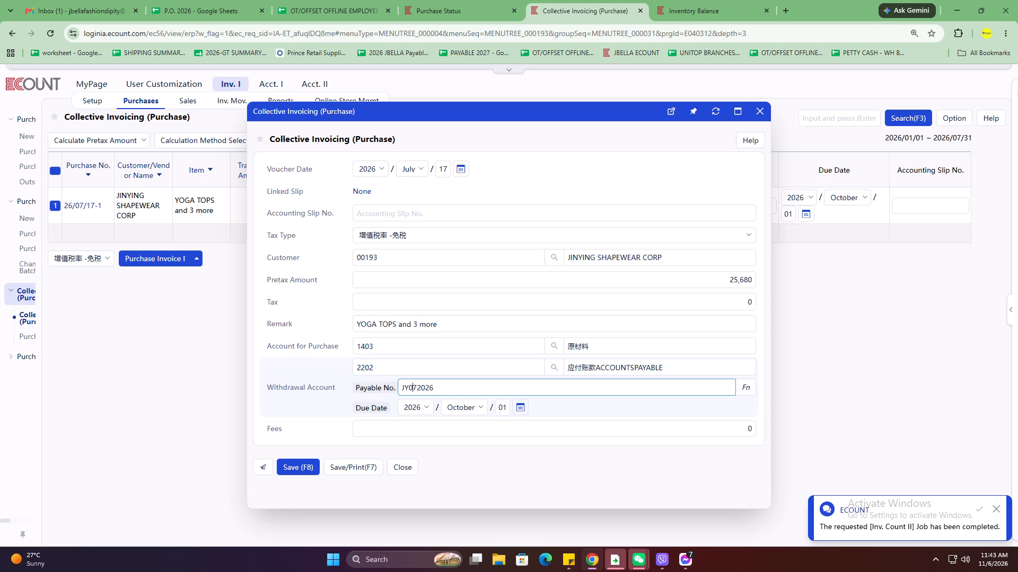
key(BackSpace)
click(299, 466)
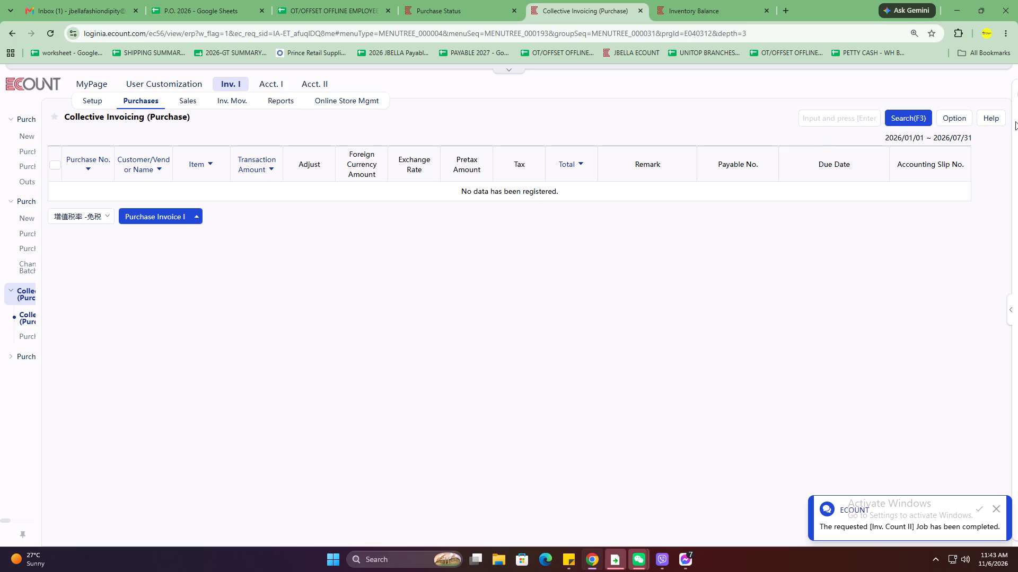
Search JINYING SHAPEWEAR CORP's purchases awaiting invoicing again with the end date extended to August 31, 2026.
click(917, 113)
click(324, 194)
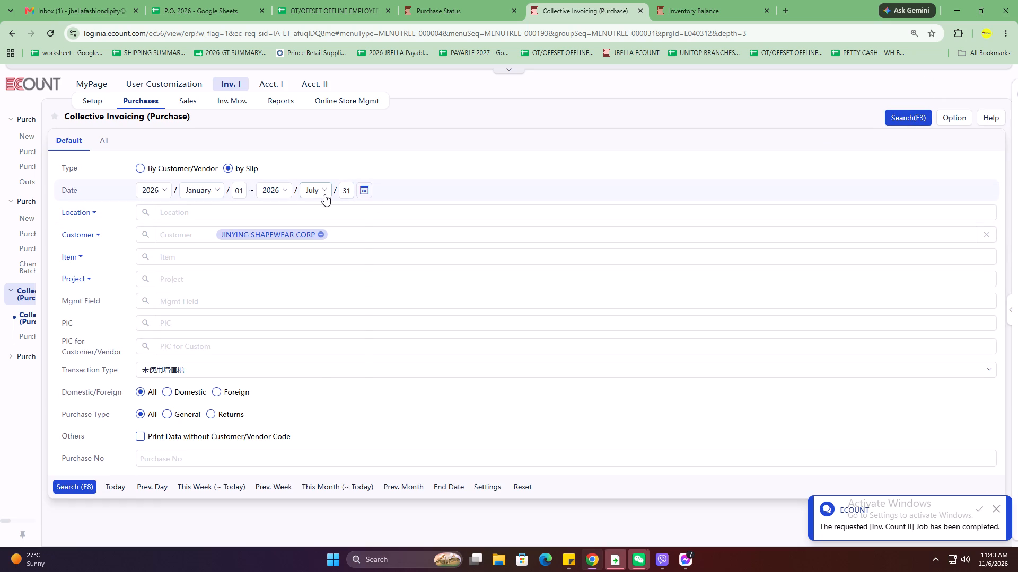
click(324, 327)
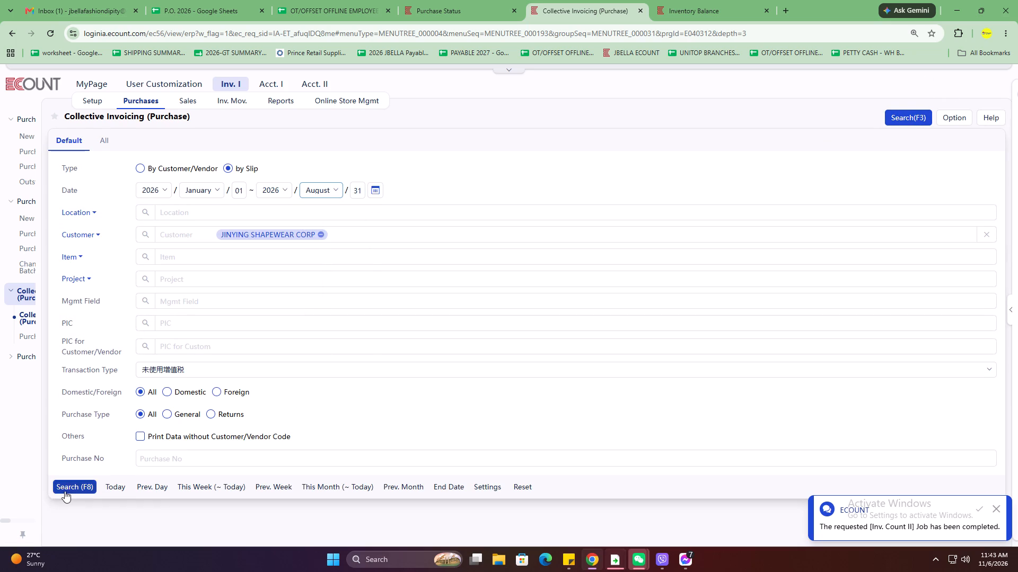
click(65, 491)
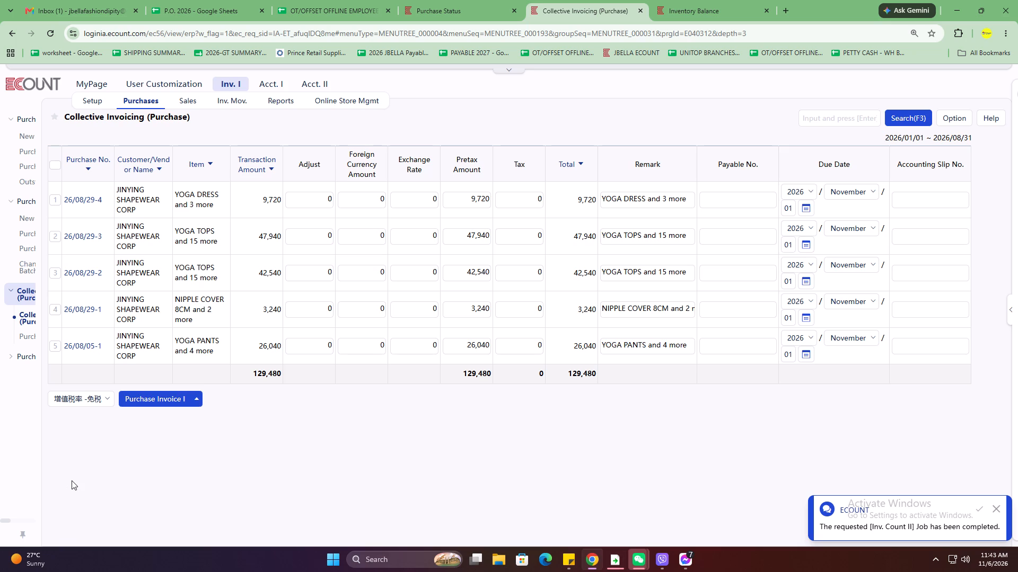
Select only purchase 26/08/05-1 in the list of purchases awaiting invoicing.
click(51, 165)
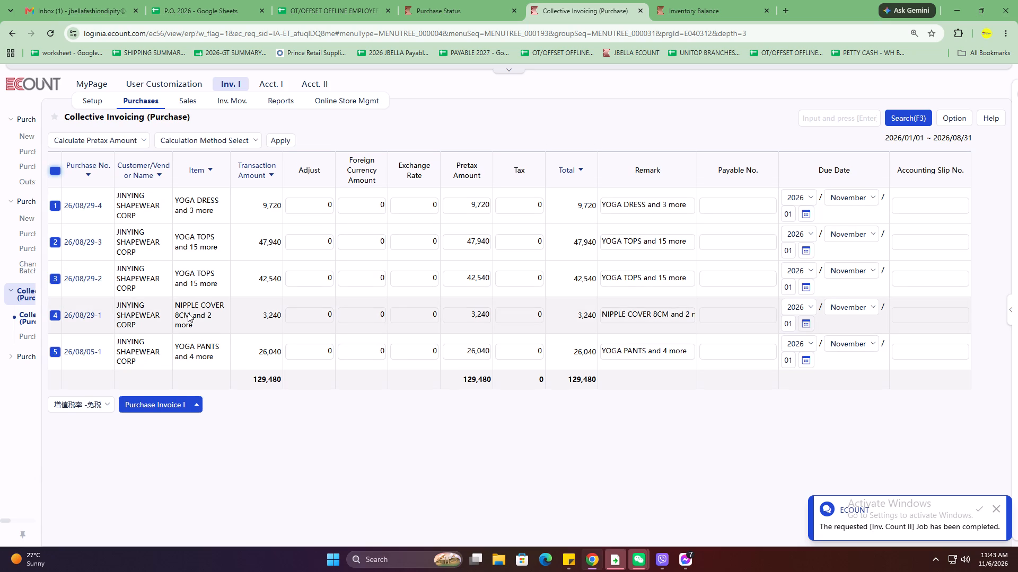
click(55, 173)
click(58, 346)
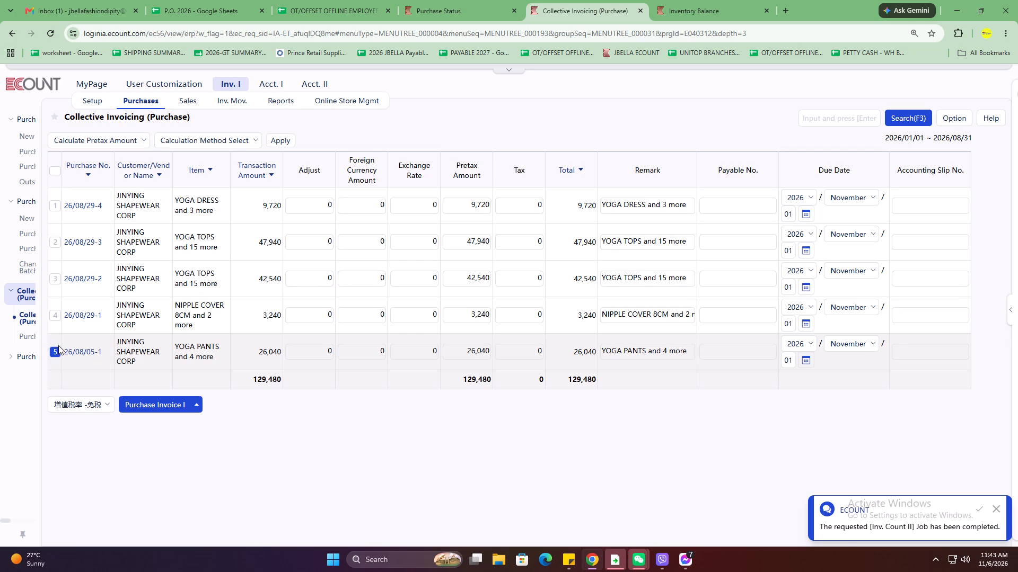
Open purchase 26/08/29-1 to review its details.
click(82, 312)
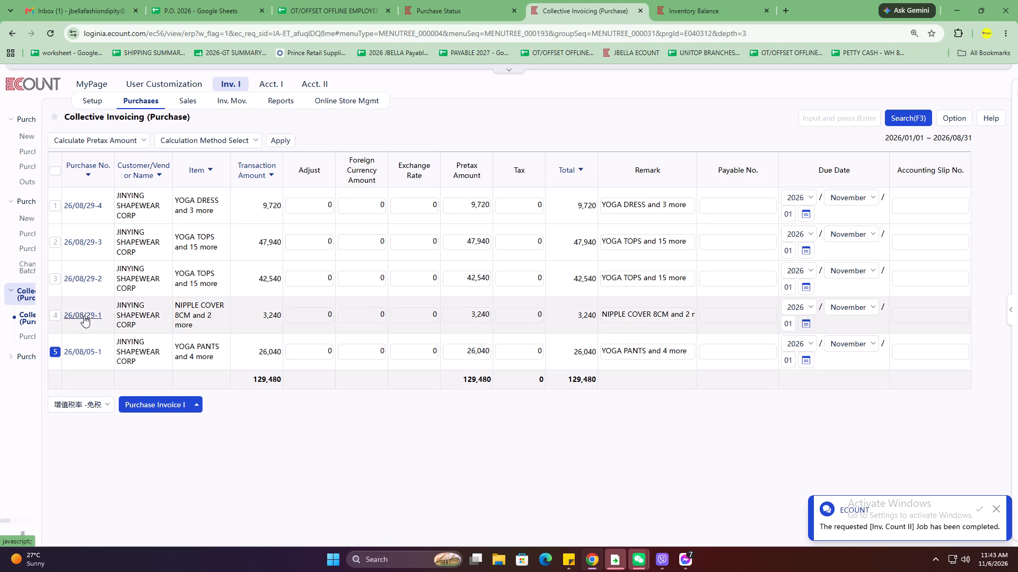
click(84, 316)
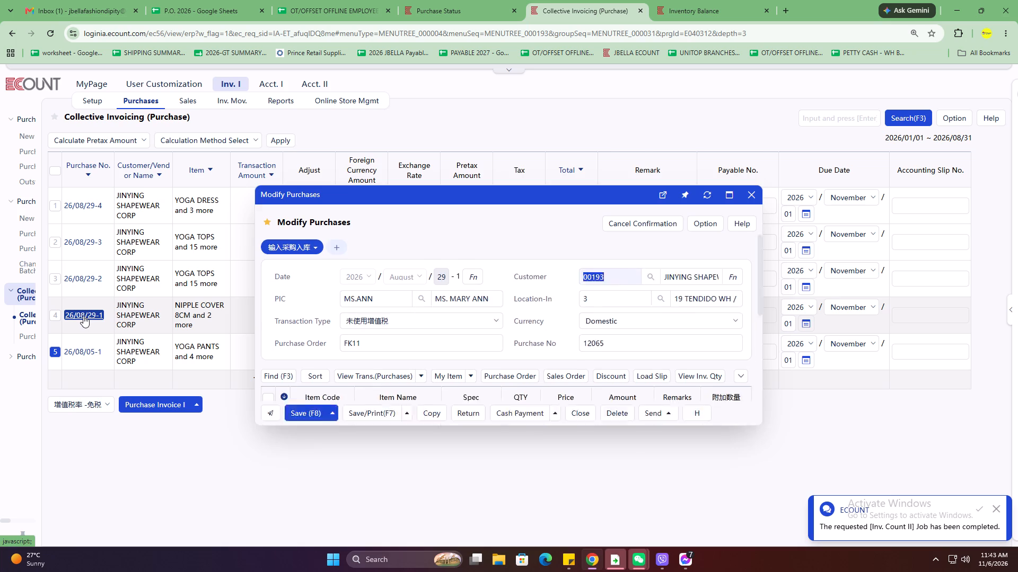
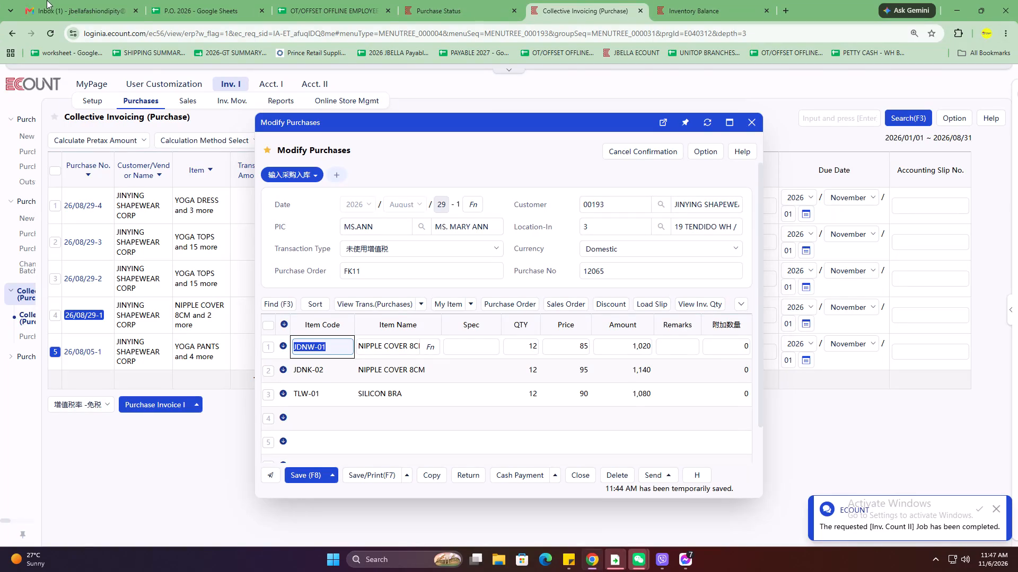
Look up item codes JYMK017 and JYMN055 in the inventory item list to check their prices.
click(466, 0)
click(90, 103)
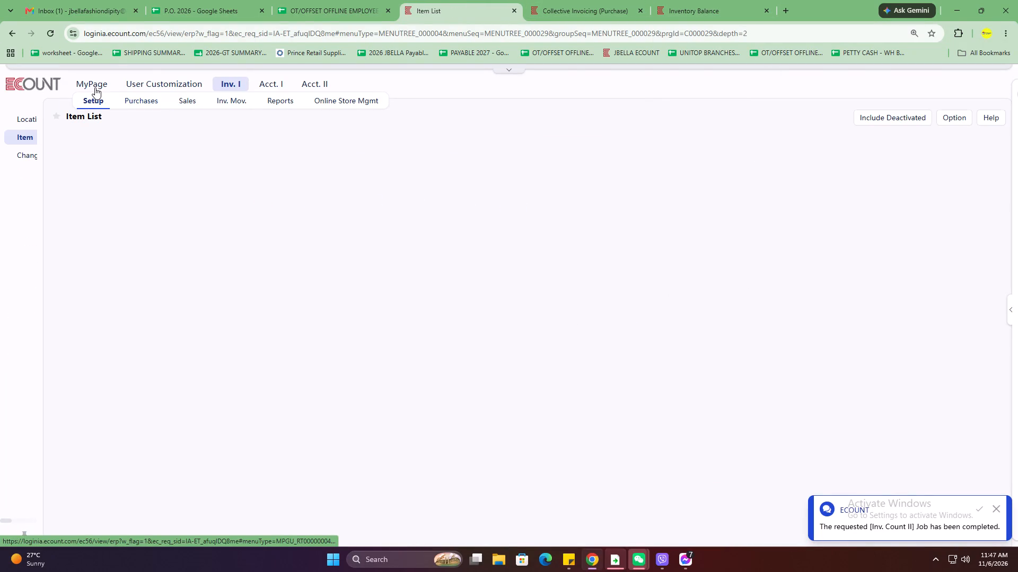
text(JYM)
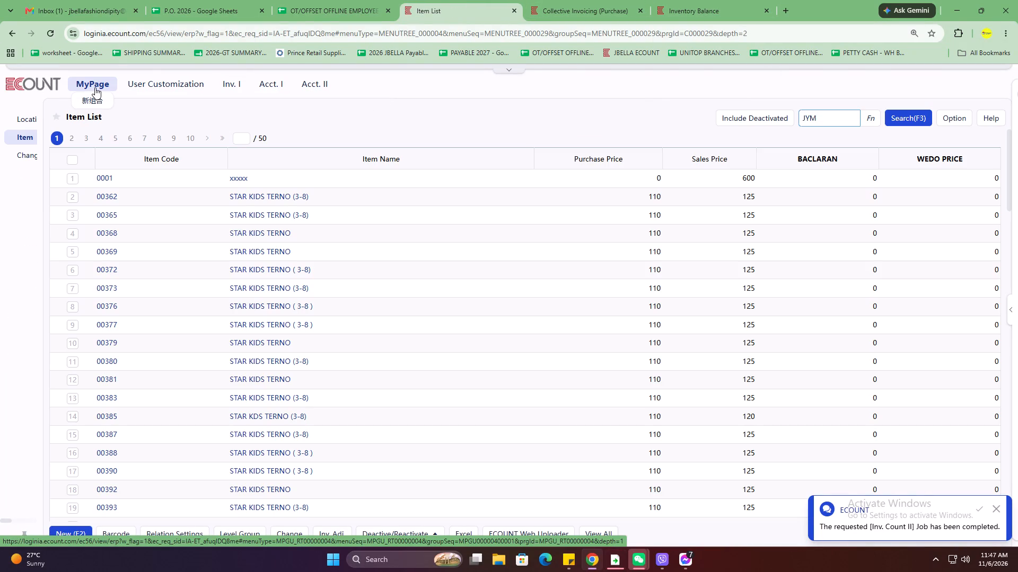
key(k)
key(0)
text(17)
key(Return)
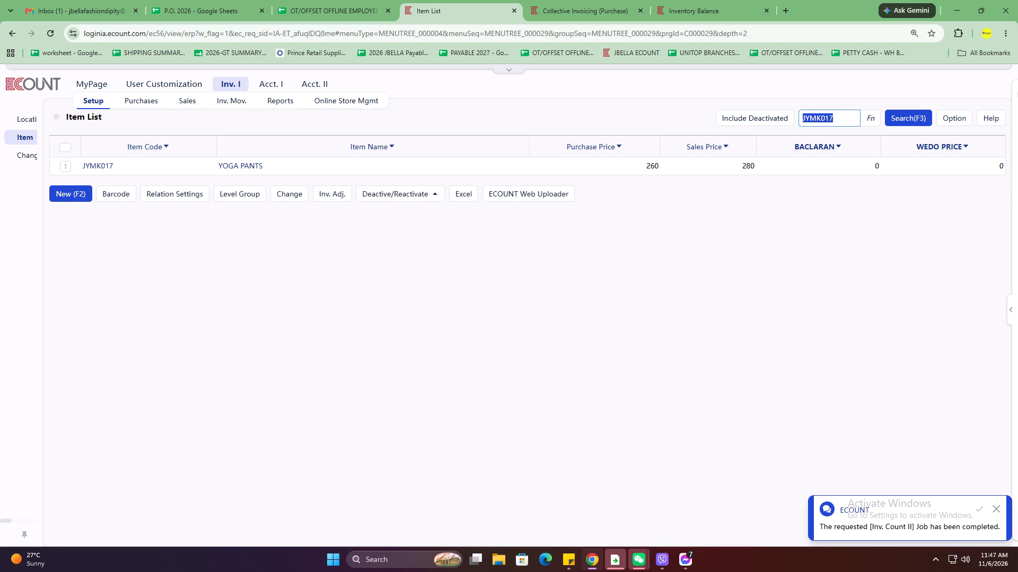
text(JYMN055)
key(Return)
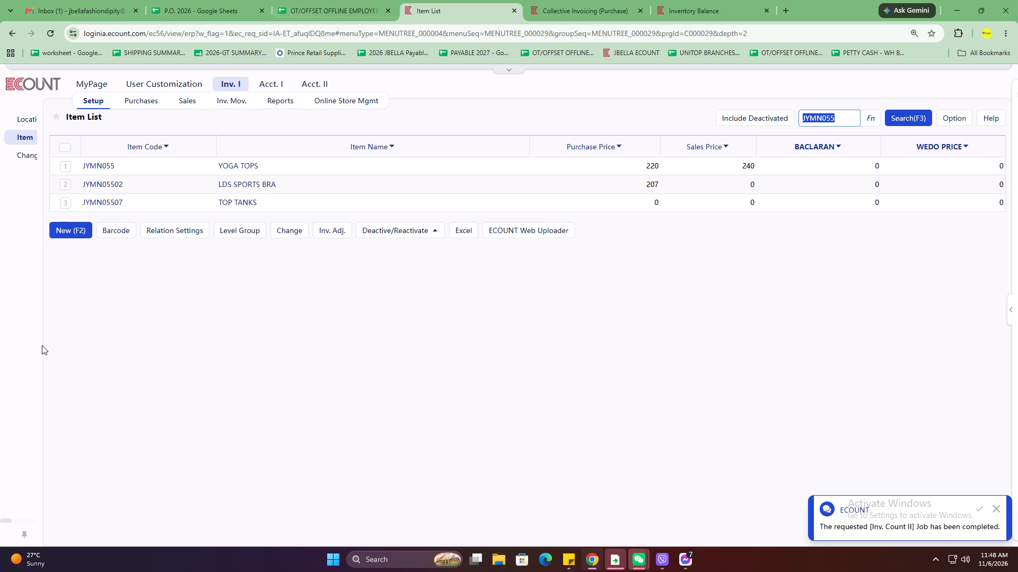
Return to Collective Invoicing and close purchase 26/08/29-1 without editing it.
click(605, 0)
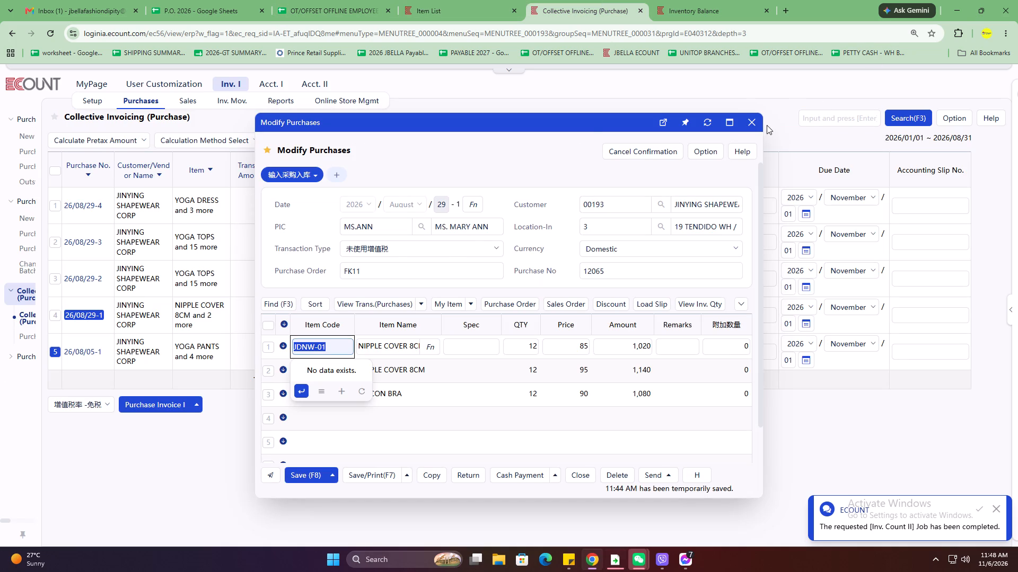
click(751, 124)
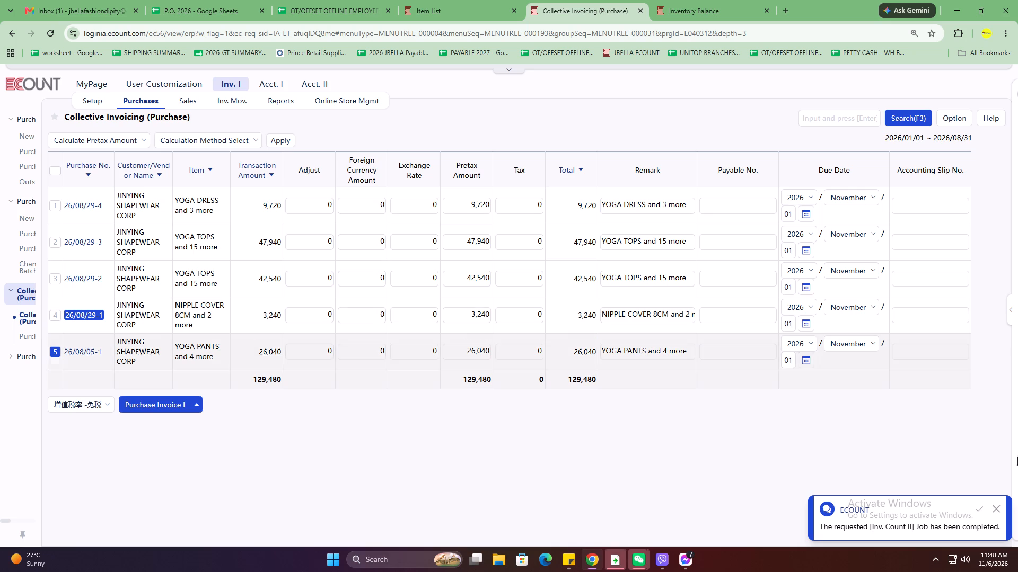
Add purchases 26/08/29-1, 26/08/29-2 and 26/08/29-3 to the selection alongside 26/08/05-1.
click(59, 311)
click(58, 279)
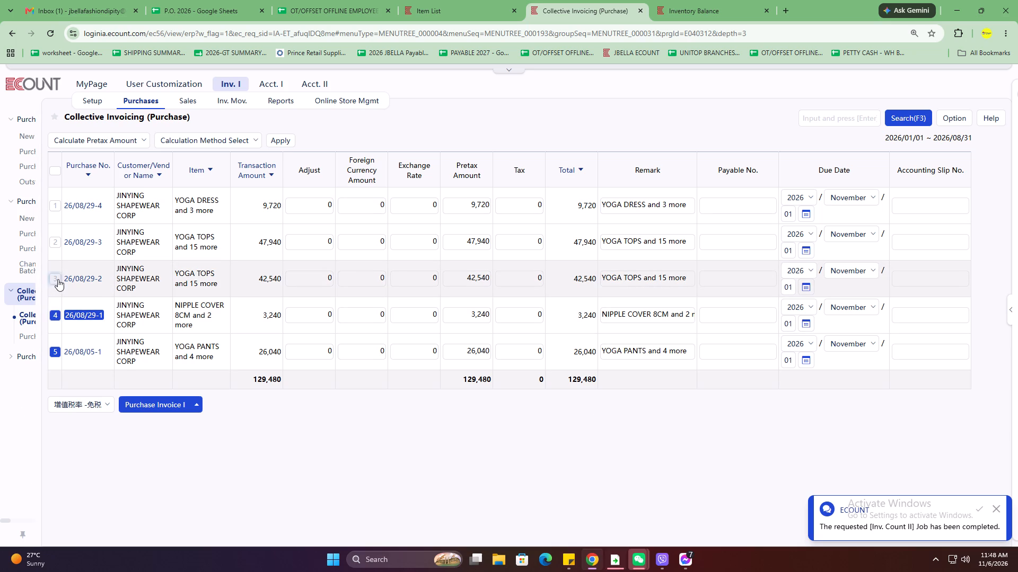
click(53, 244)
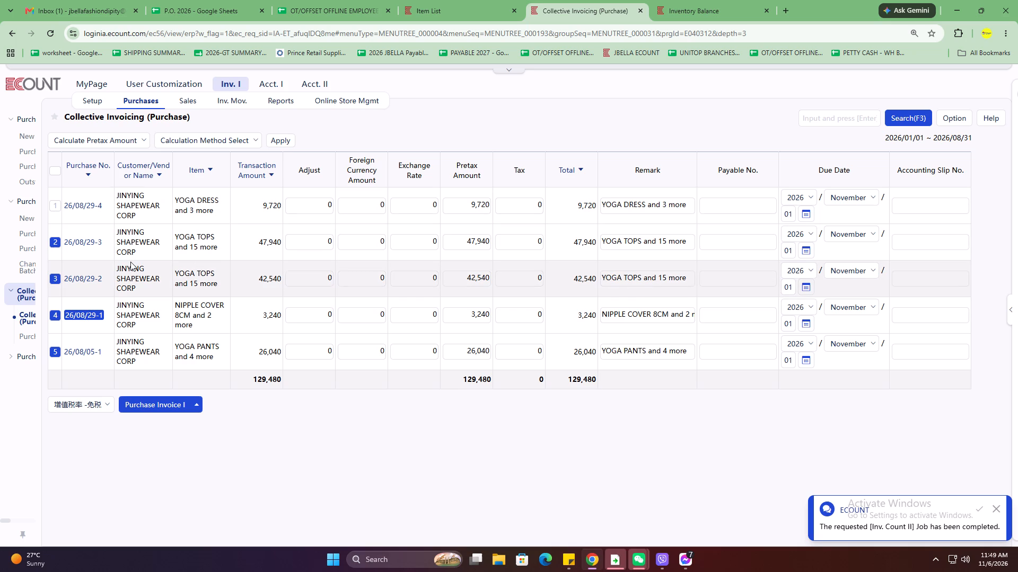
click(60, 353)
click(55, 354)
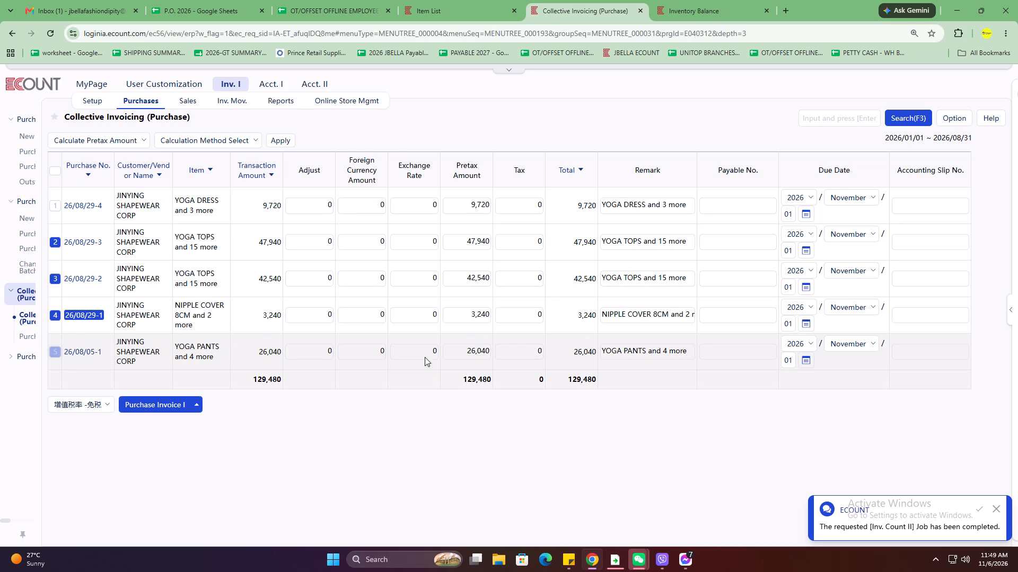
Clear the whole selection, enter payable number JY082026 for purchase 26/08/05-1 and copy that number.
drag(738, 351, 740, 356)
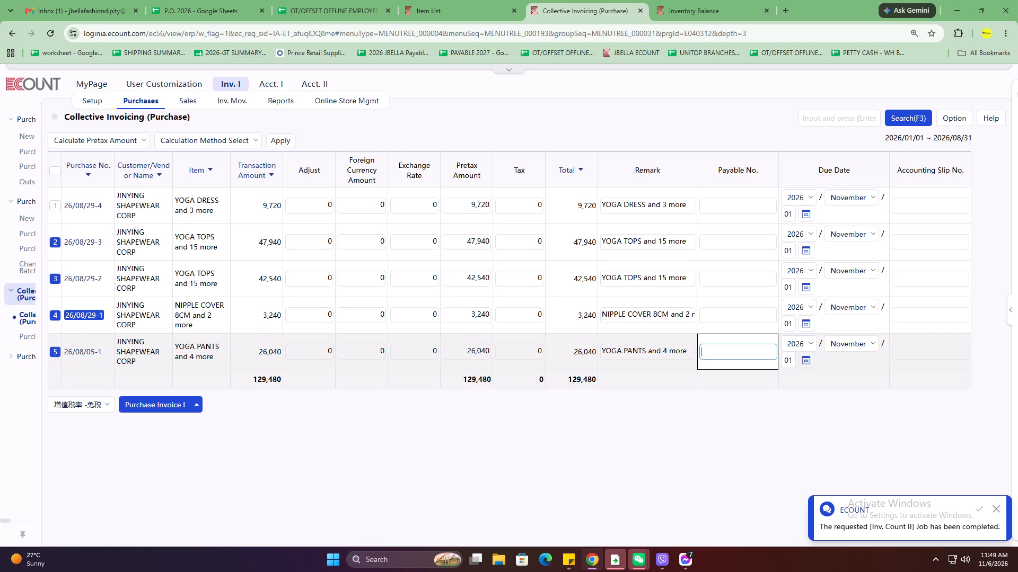
text(JY)
double_click(58, 168)
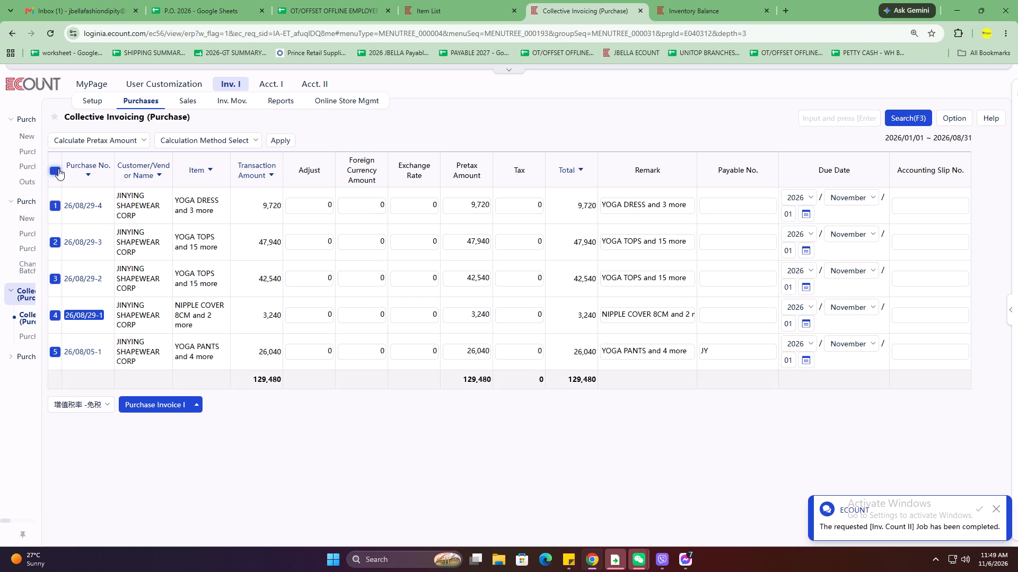
click(726, 345)
key(Right)
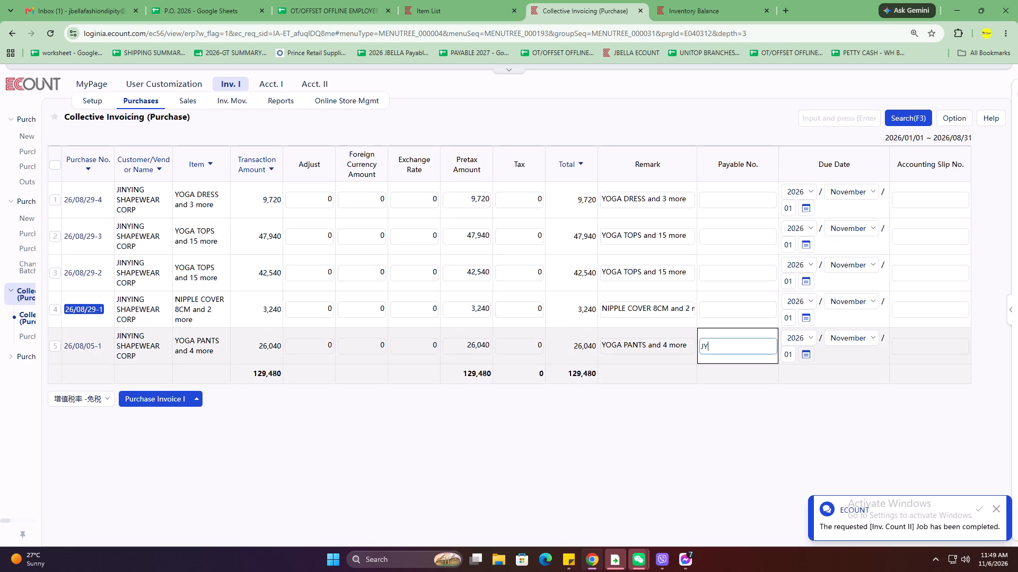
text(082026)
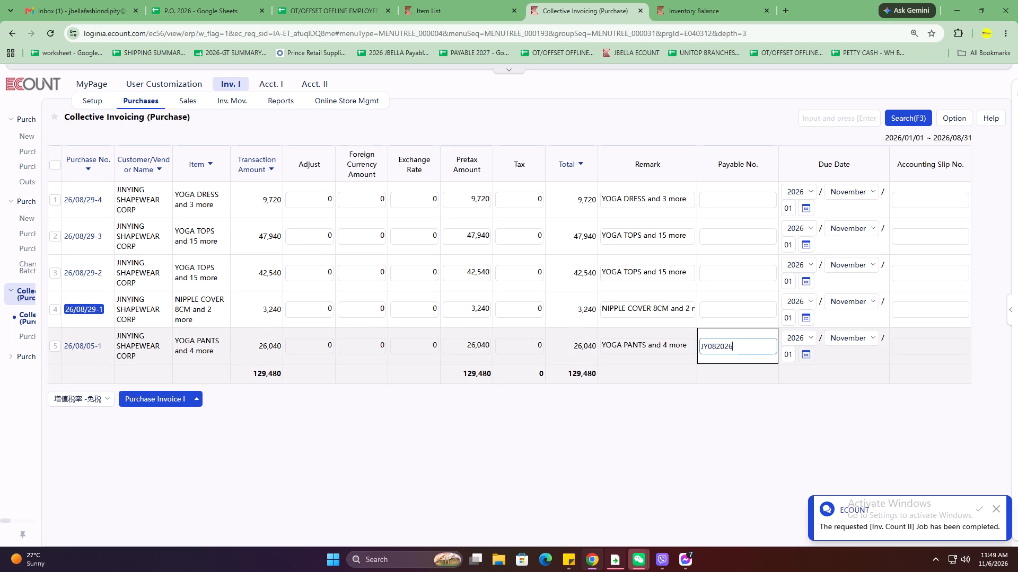
drag(754, 344, 672, 345)
key(ctrl+c)
Select only purchase 26/08/05-1, then issue and save its purchase invoice.
click(58, 345)
click(146, 413)
click(151, 406)
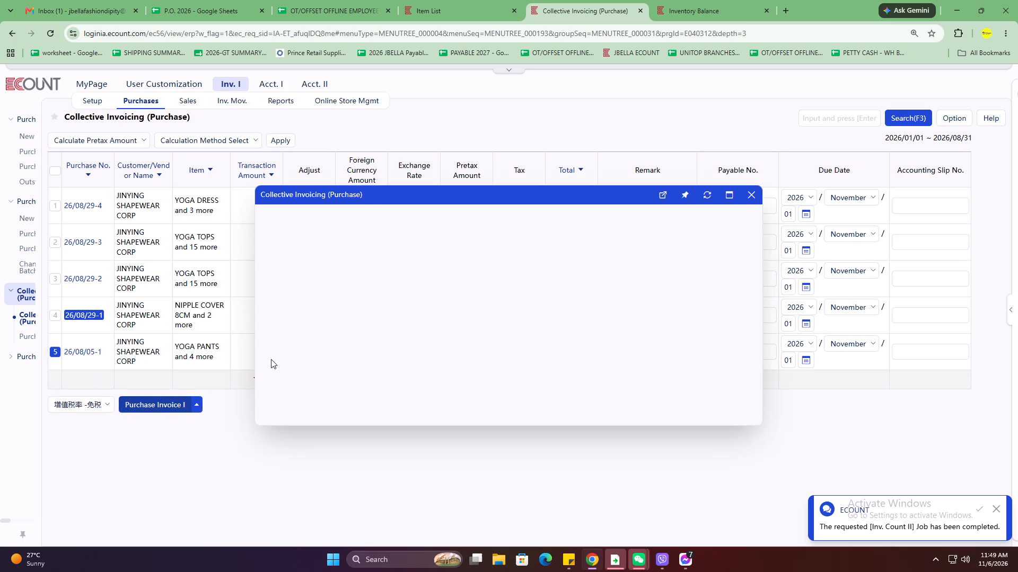
click(299, 444)
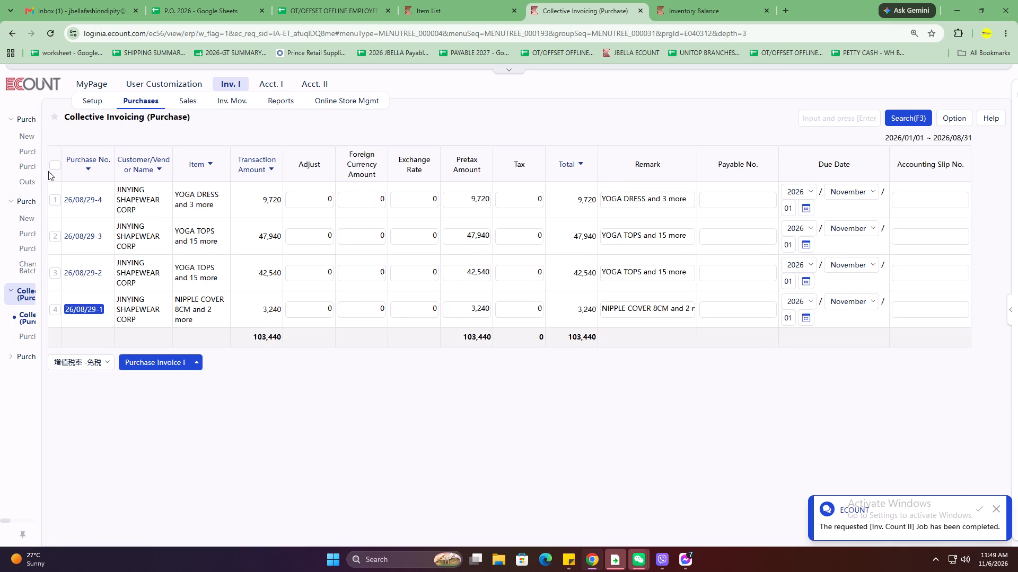
Select all four remaining August 29 purchases and paste payable number JY082026 into each one.
click(50, 168)
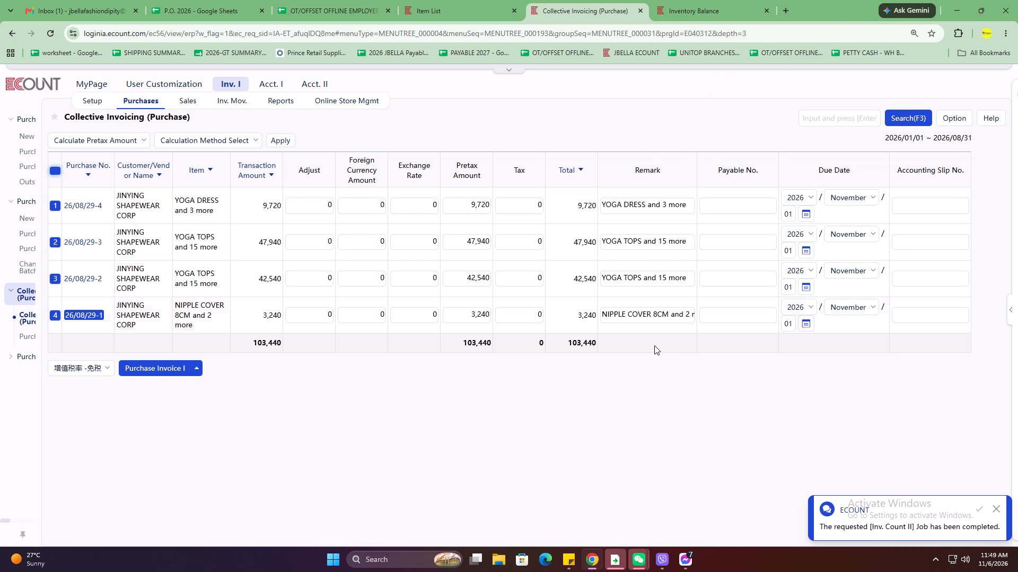
click(717, 201)
key(ctrl+v)
click(721, 231)
key(ctrl+v)
click(724, 268)
key(ctrl+v)
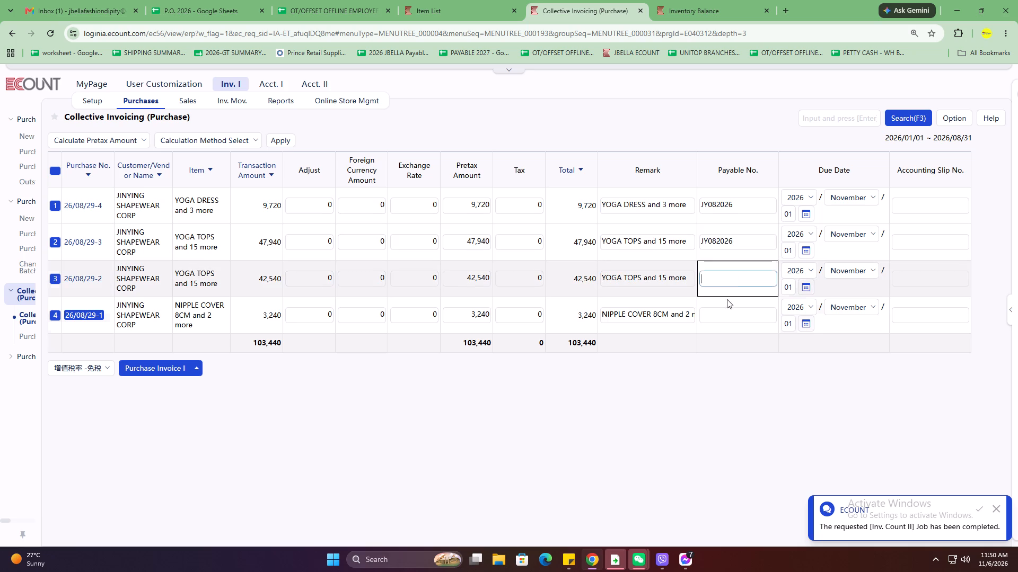
click(726, 308)
key(ctrl+v)
Issue and save the purchase invoices for the four selected purchases, accepting the reuse of payable number JY082026.
click(160, 372)
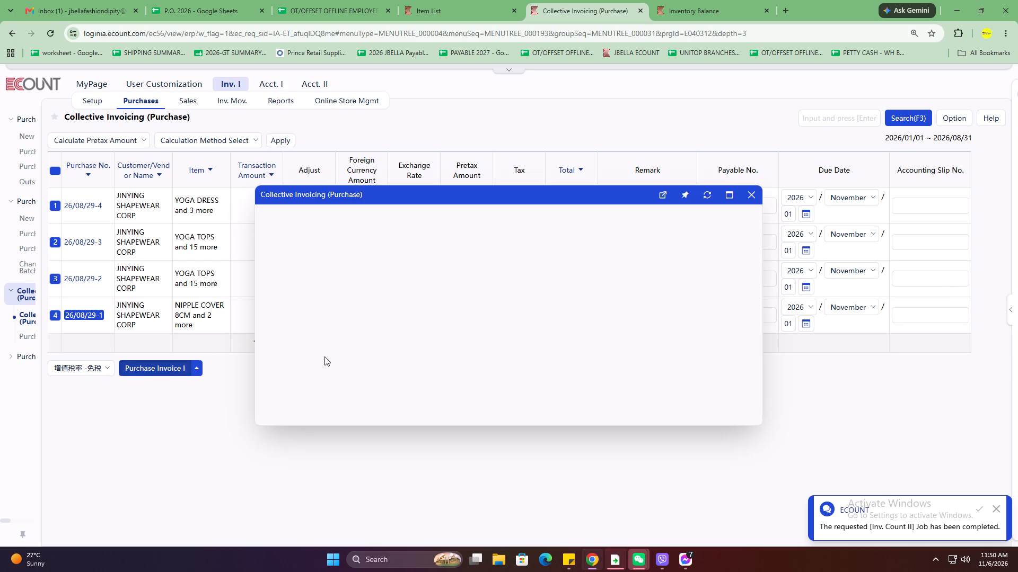
click(136, 428)
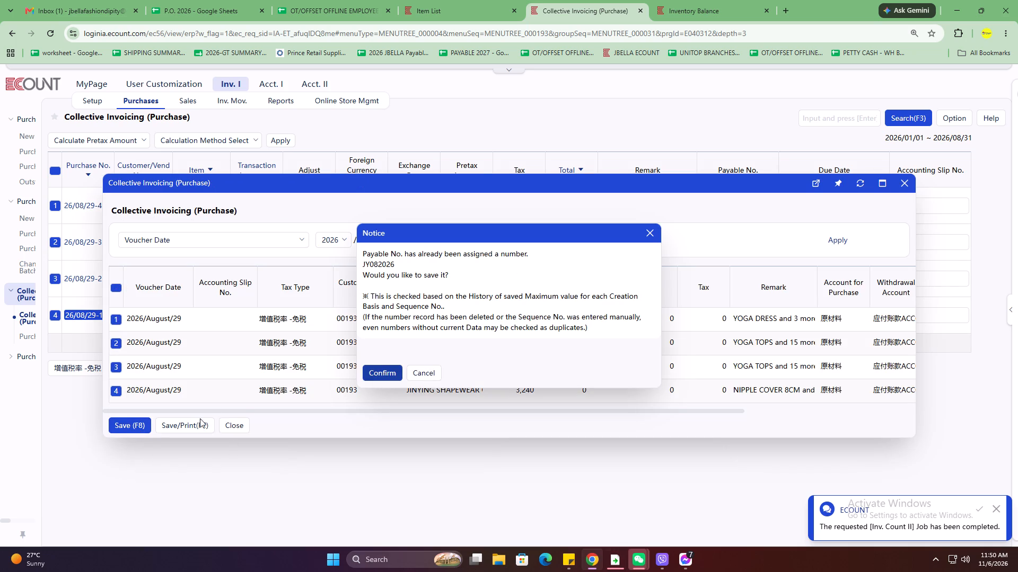
click(375, 369)
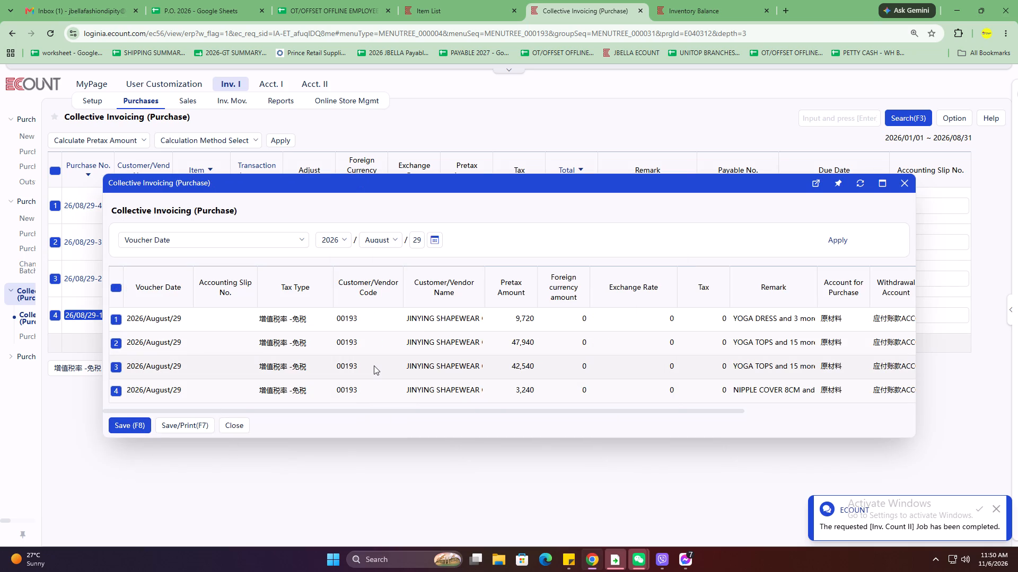
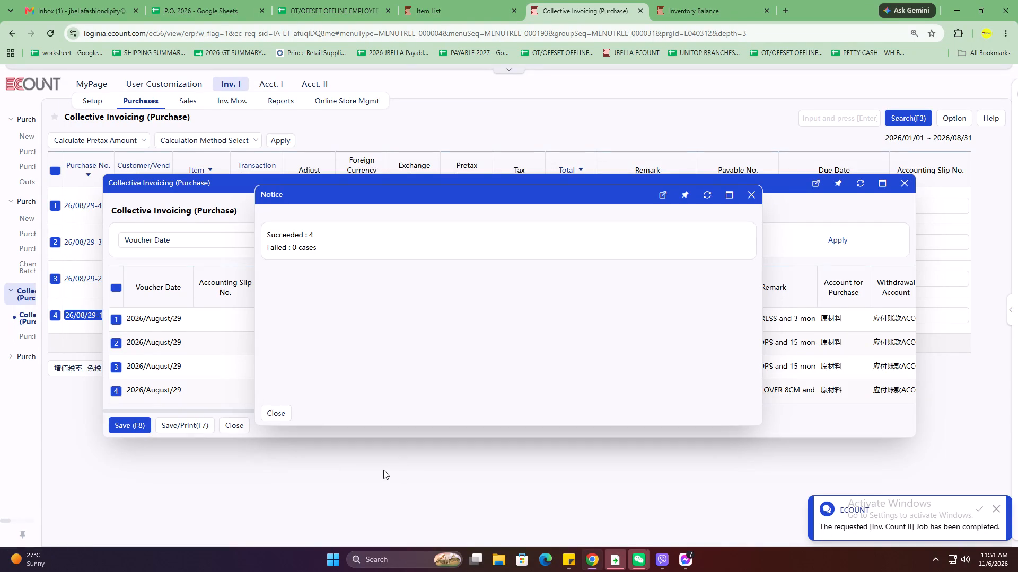
Dismiss the invoicing result notice to return to the Collective Invoicing (Purchase) list.
click(276, 410)
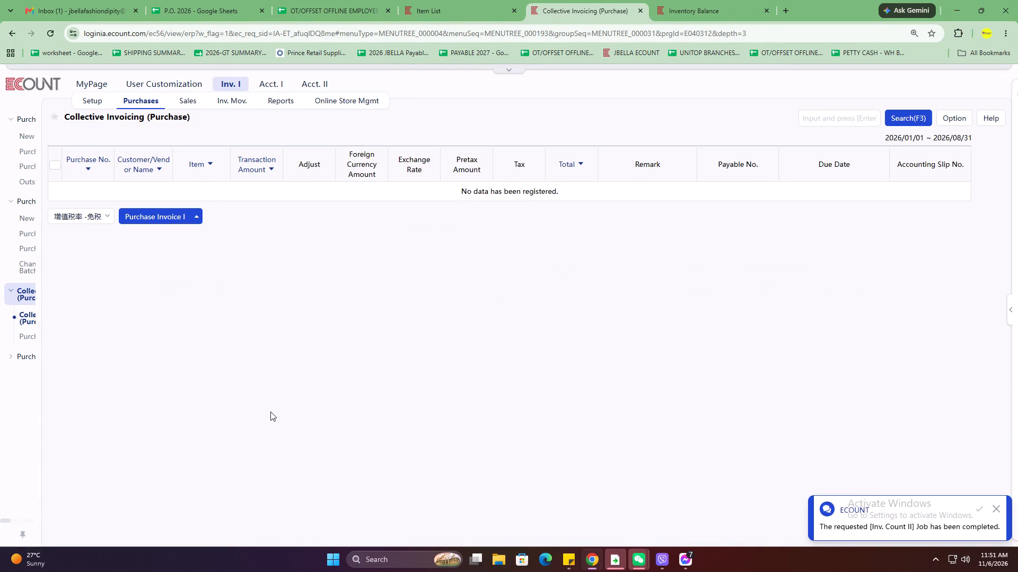
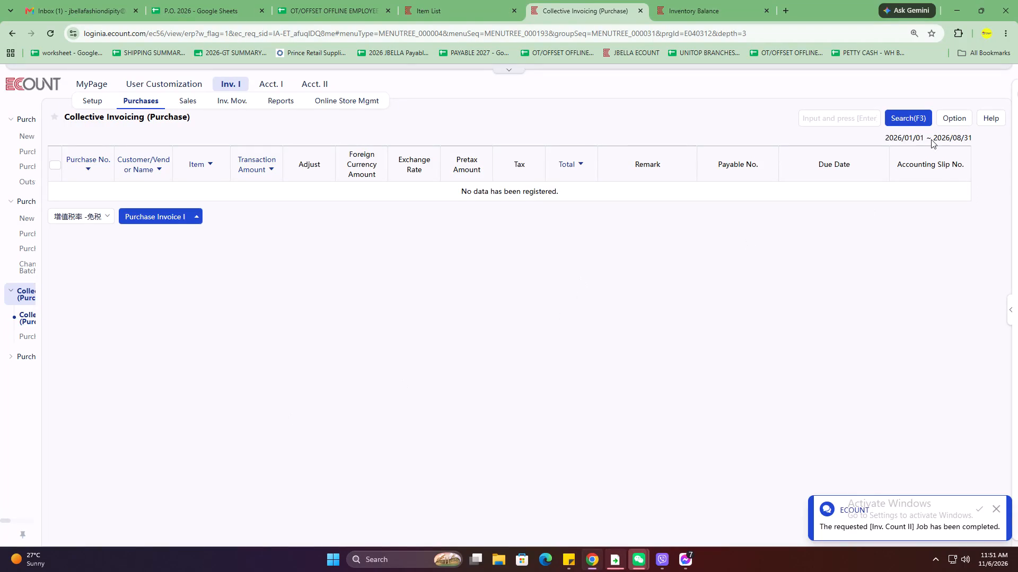
Search the collective invoicing list for JINYING SHAPEWEAR CORP purchases by slip with the end date set to September 30, 2026.
click(902, 116)
click(308, 195)
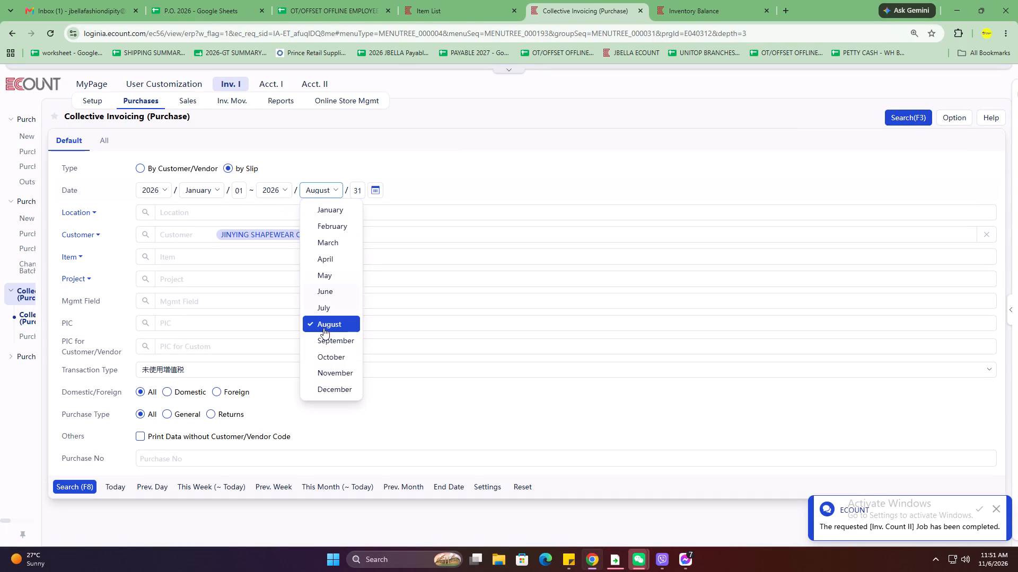
click(323, 349)
click(319, 185)
click(324, 341)
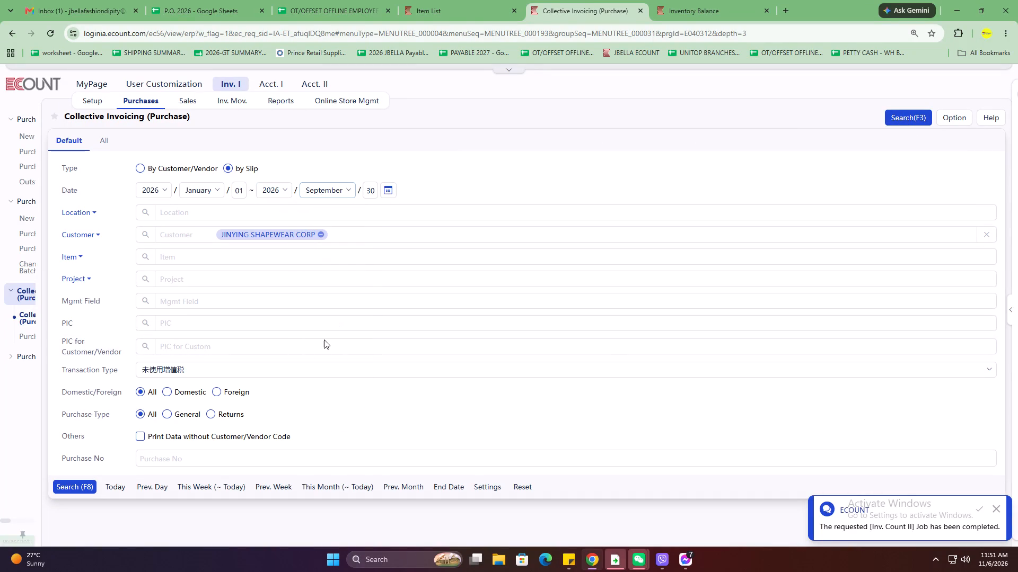
click(60, 486)
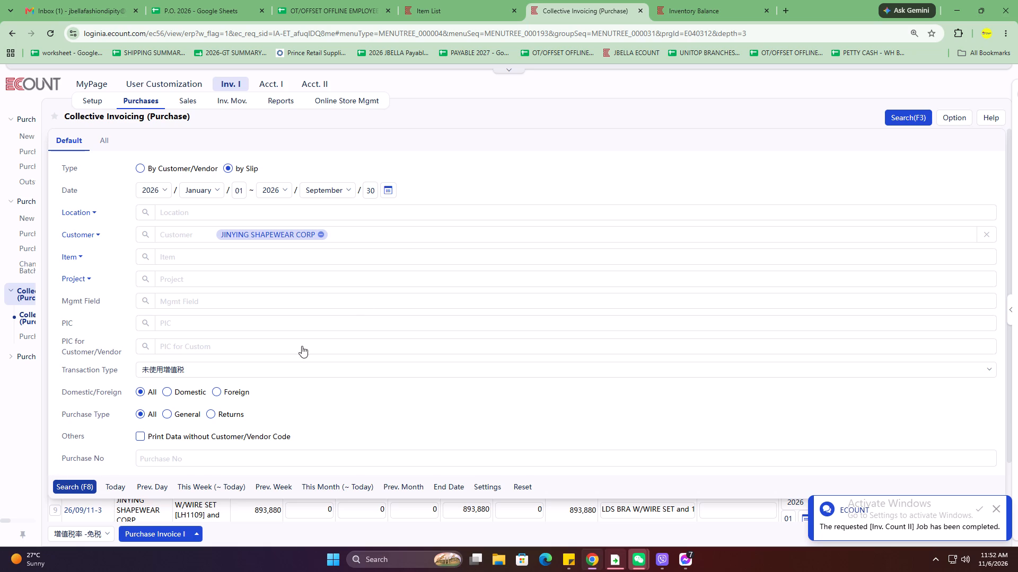
click(73, 488)
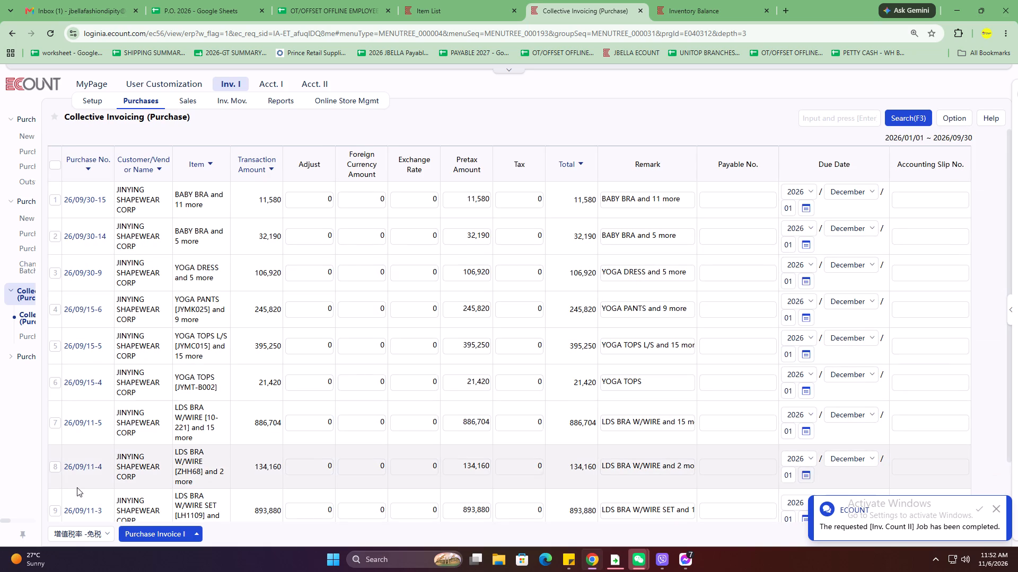
Select all the JINYING SHAPEWEAR CORP purchases in the list, from 26/09/11-2 through 26/09/30-15.
scroll(441, 386, down, 15)
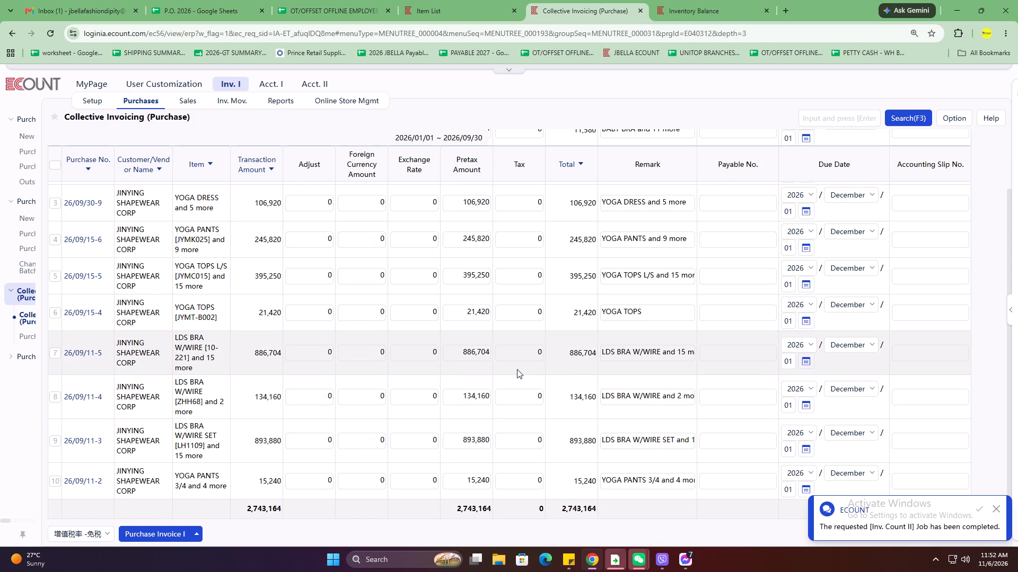
click(58, 479)
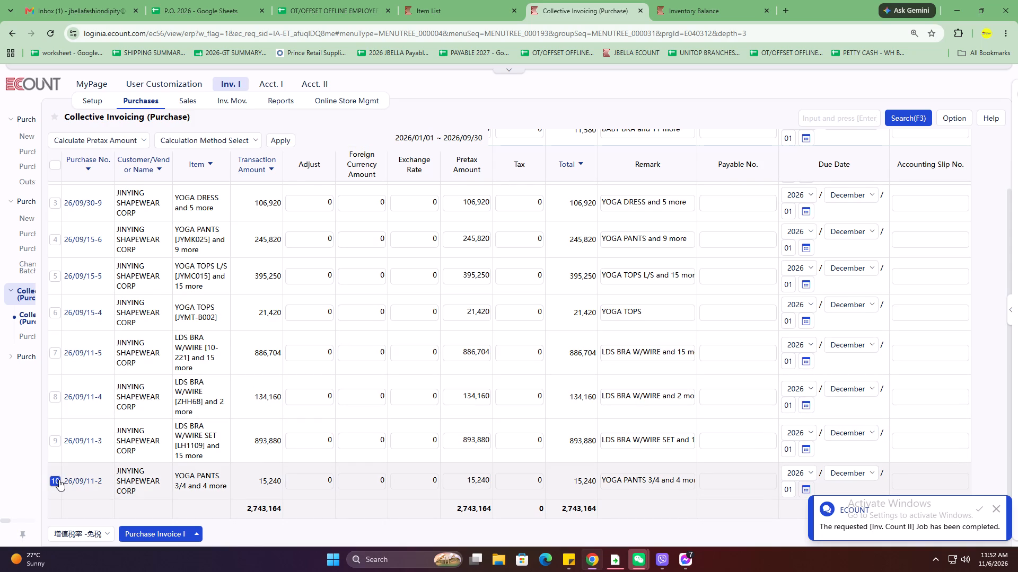
click(56, 441)
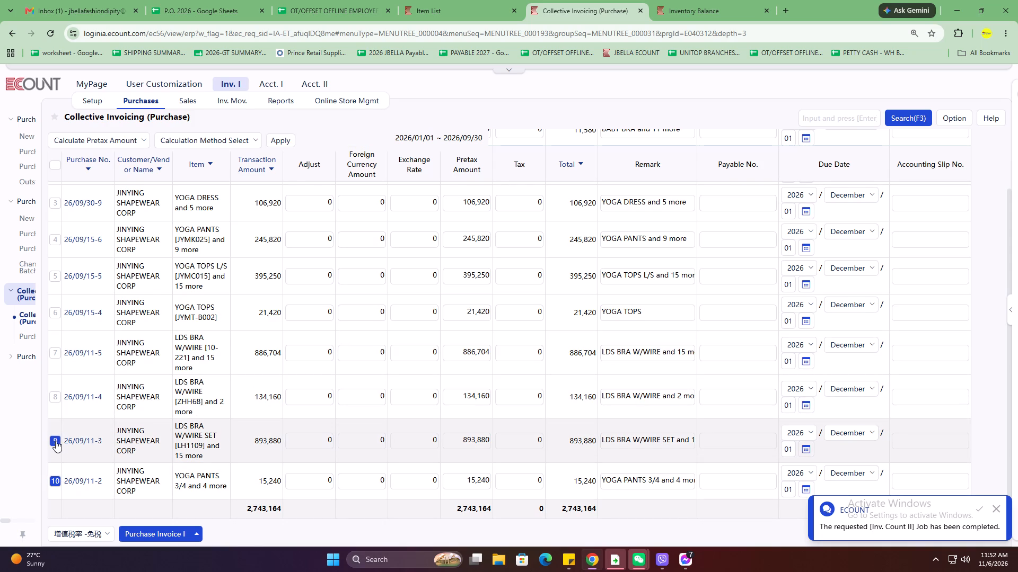
click(59, 353)
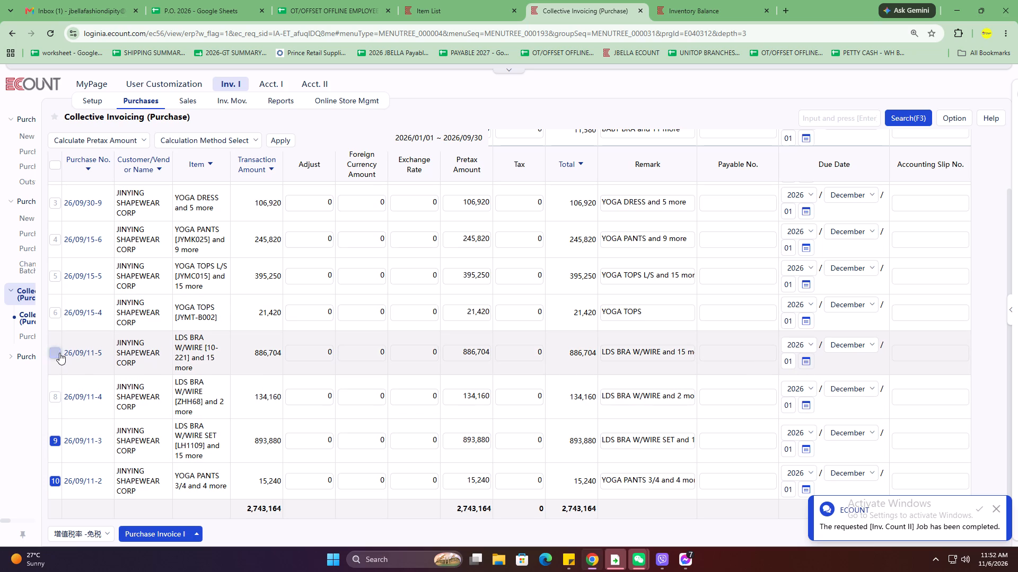
click(60, 398)
scroll(60, 398, up, 1)
click(56, 326)
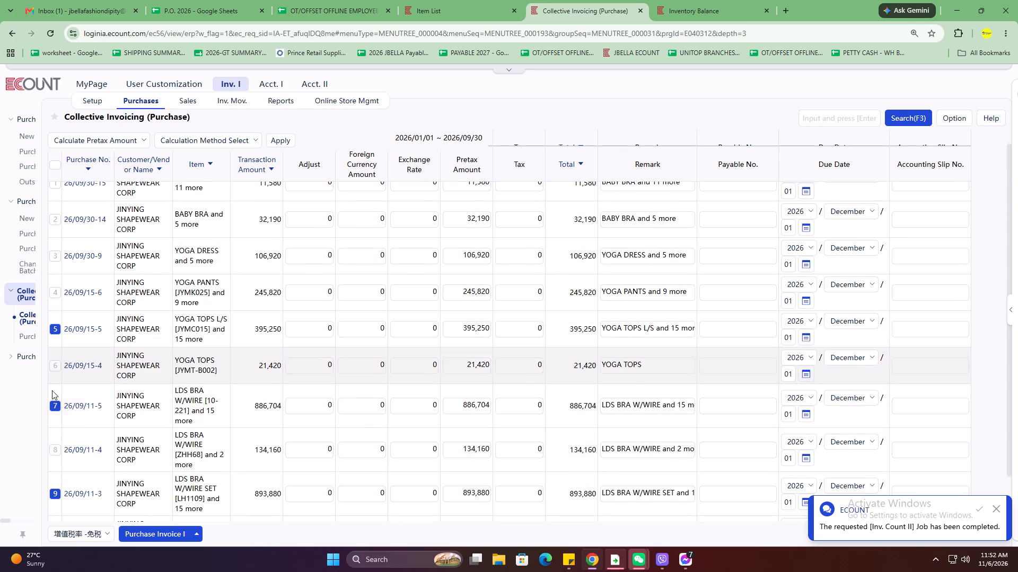
click(54, 448)
click(56, 294)
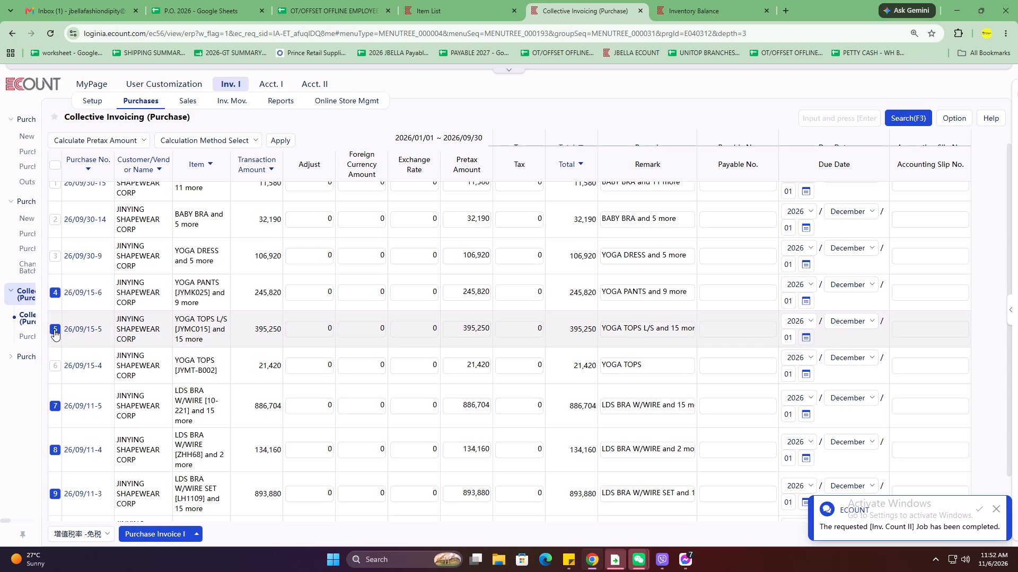
click(55, 364)
scroll(55, 364, up, 4)
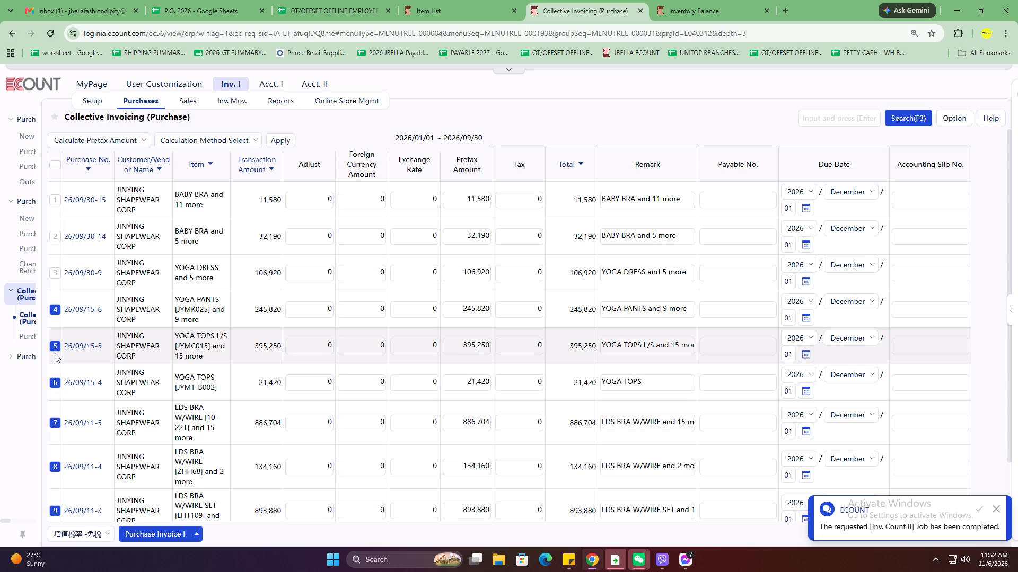
scroll(54, 354, down, 7)
scroll(85, 356, up, 8)
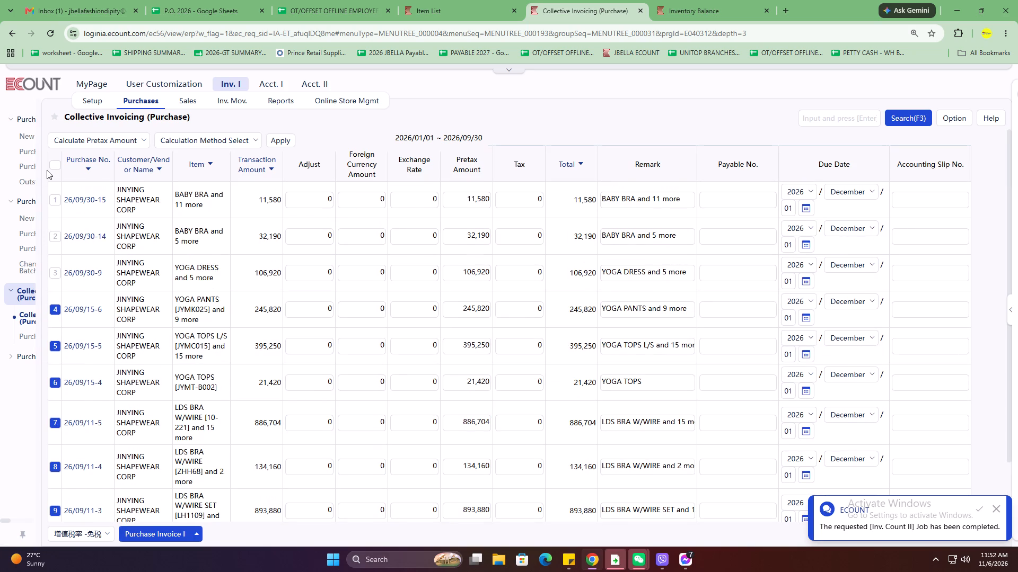
click(57, 166)
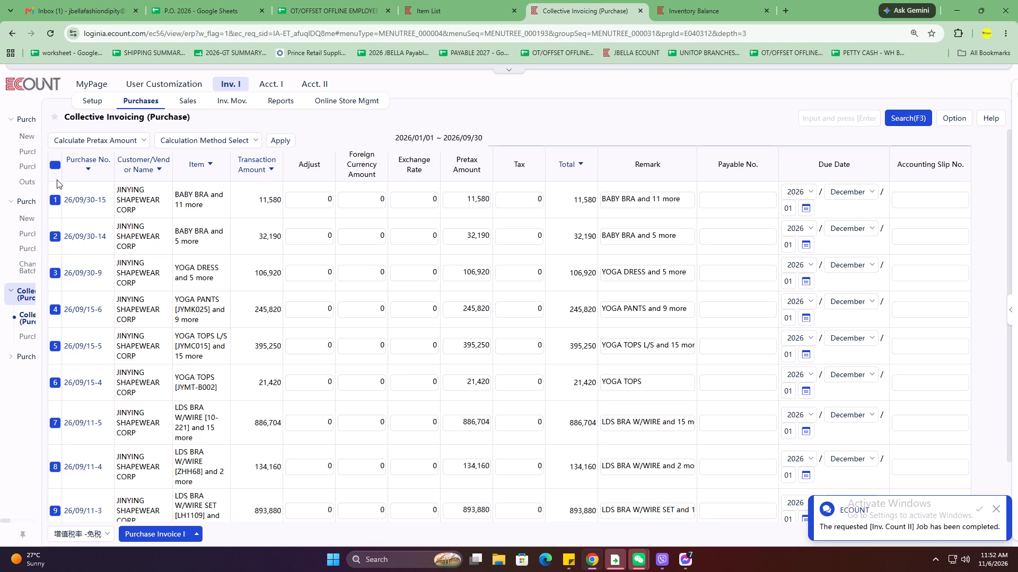
scroll(71, 184, down, 9)
scroll(344, 225, up, 7)
Enter payable number JY092026 for the first six purchases, 26/09/30-15 through 26/09/15-4.
click(753, 206)
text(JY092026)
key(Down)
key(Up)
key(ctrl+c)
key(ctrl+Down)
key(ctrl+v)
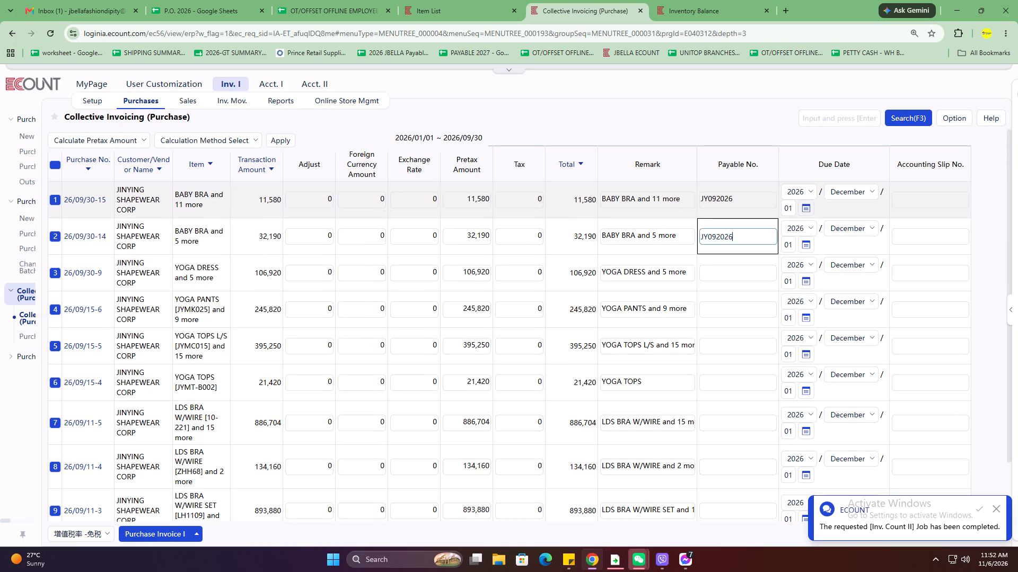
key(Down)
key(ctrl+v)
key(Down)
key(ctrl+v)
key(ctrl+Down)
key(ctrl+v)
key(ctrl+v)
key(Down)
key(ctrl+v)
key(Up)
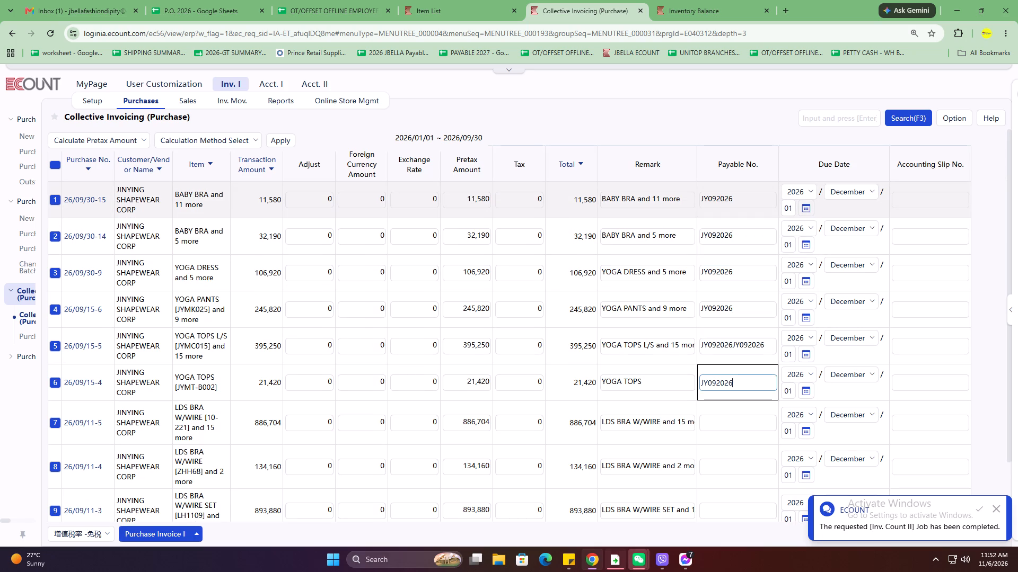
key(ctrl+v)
Fill payable number JY092026 into the remaining four purchases, 26/09/11-5 through 26/09/11-2.
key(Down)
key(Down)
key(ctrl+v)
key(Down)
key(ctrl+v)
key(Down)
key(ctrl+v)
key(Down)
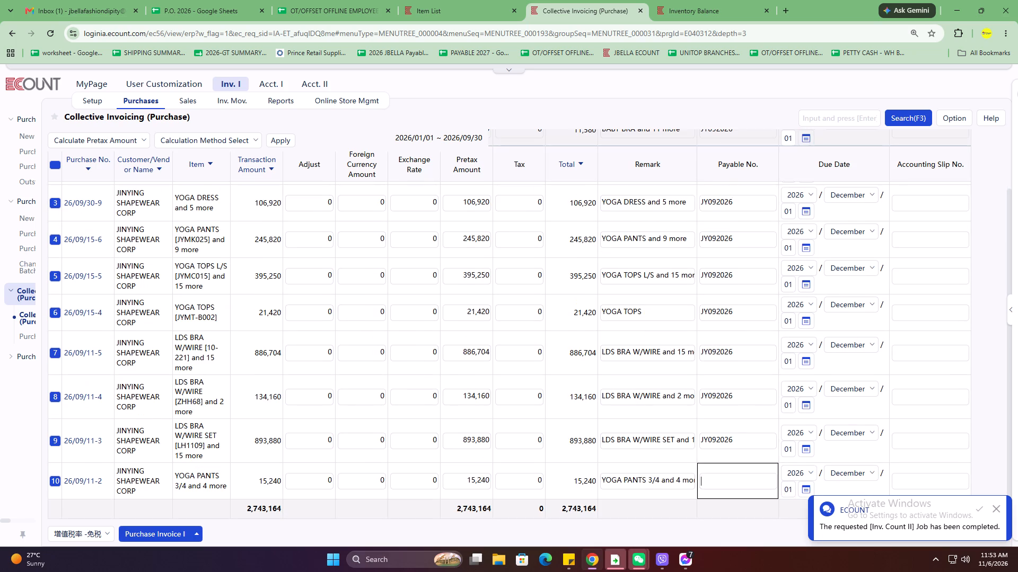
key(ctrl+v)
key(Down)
scroll(600, 261, down, 4)
scroll(546, 239, up, 9)
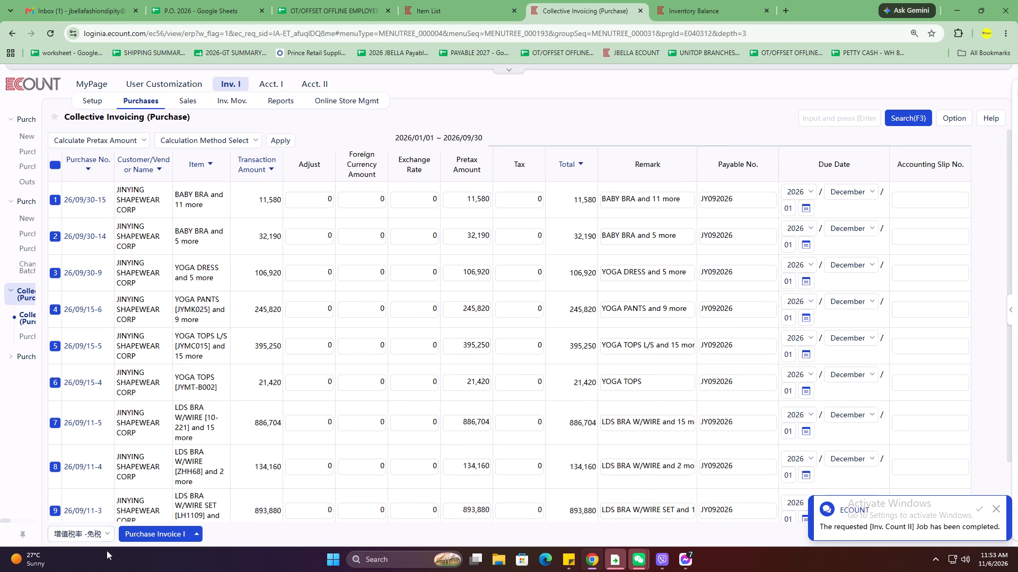
Issue and save Purchase Invoice I for the selected JINYING SHAPEWEAR CORP purchases, and close the result notice.
click(152, 535)
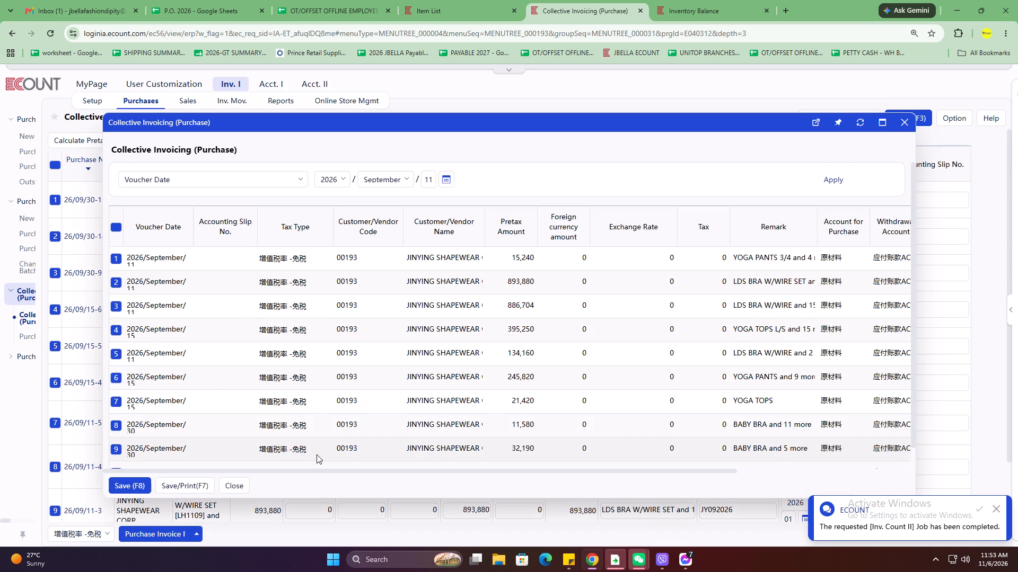
click(137, 488)
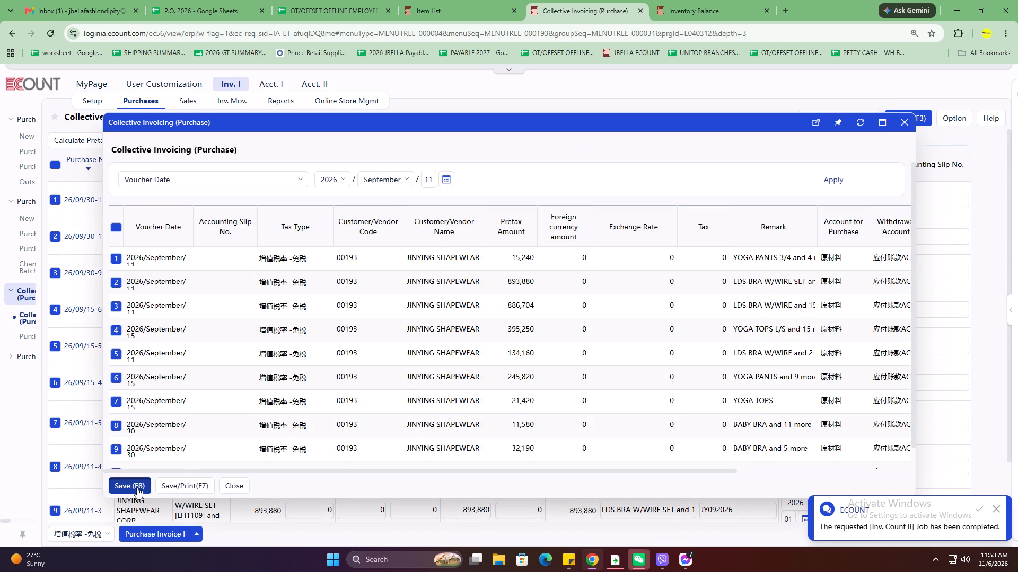
click(385, 371)
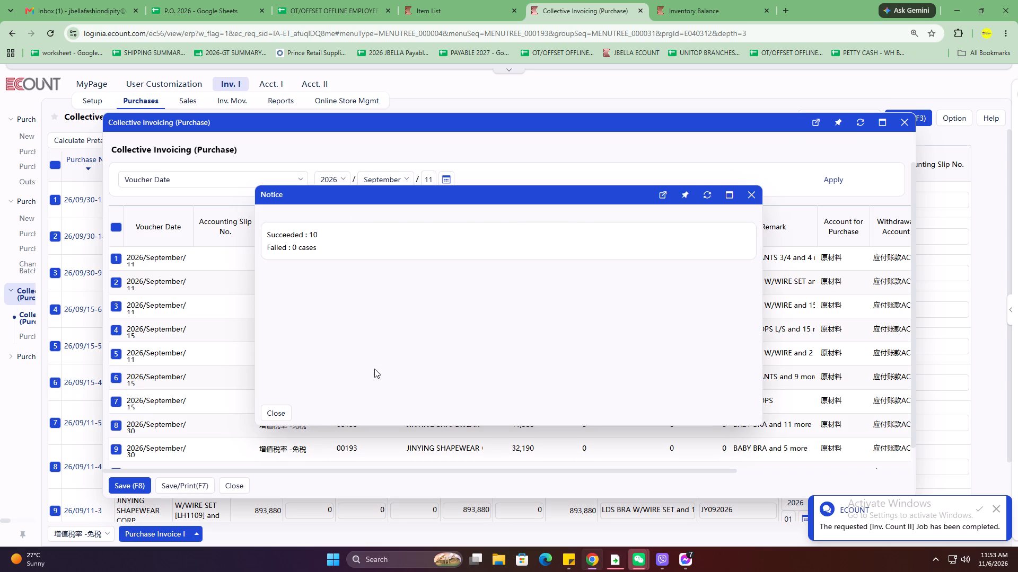
click(280, 404)
click(280, 409)
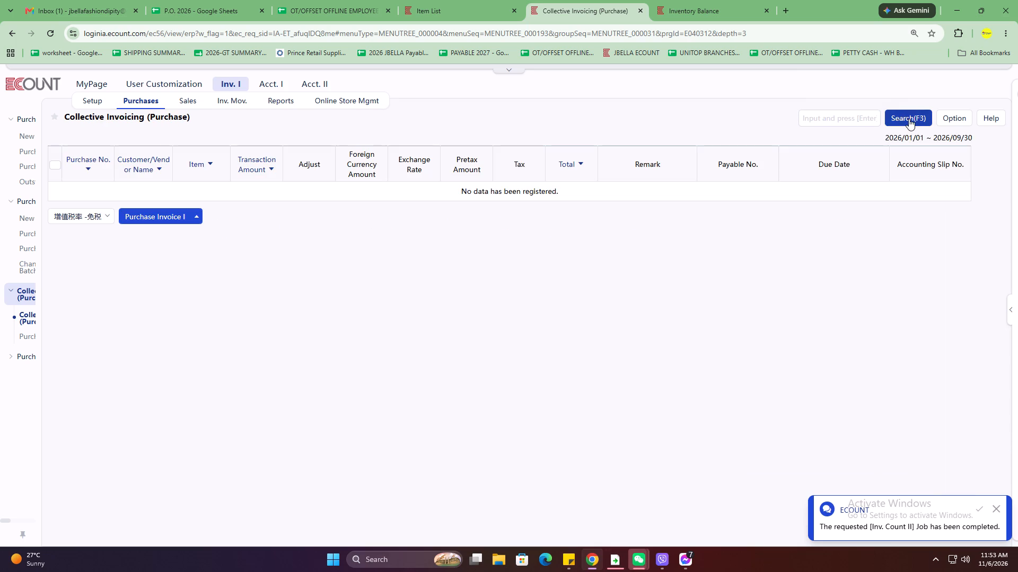
Set the end date of the collective invoicing search to May 31, 2026.
click(909, 119)
click(339, 192)
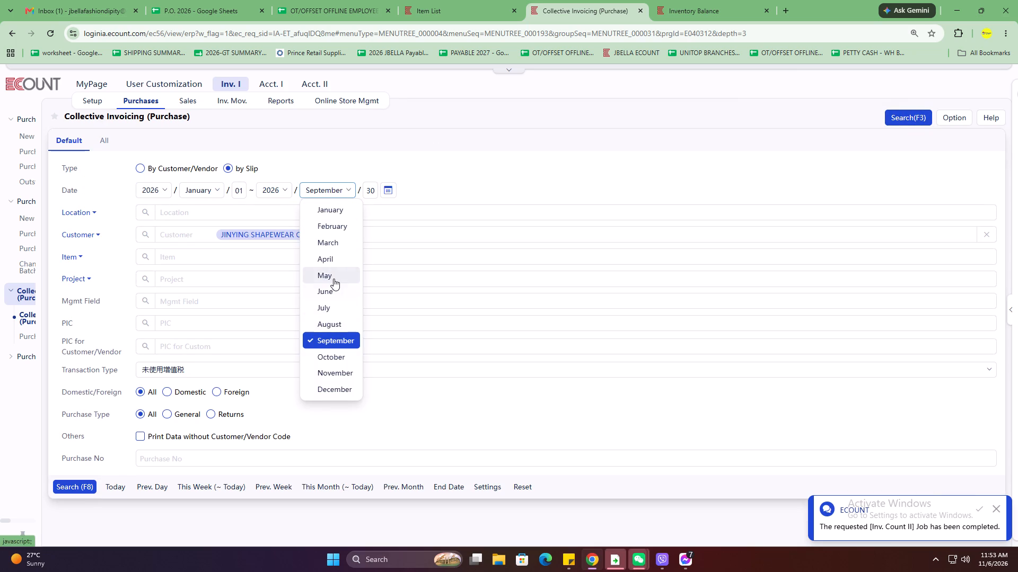
click(334, 279)
click(353, 187)
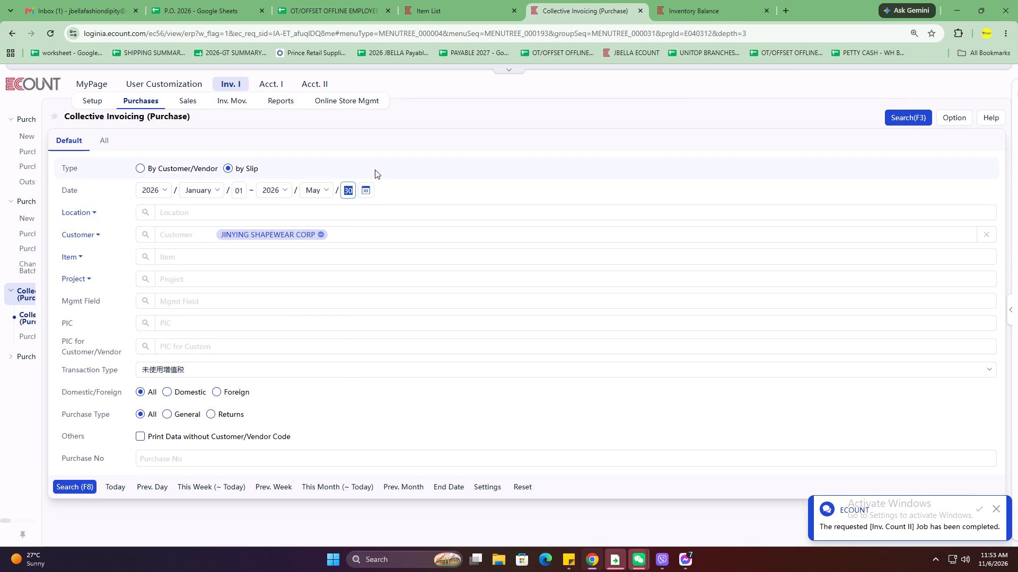
text(31)
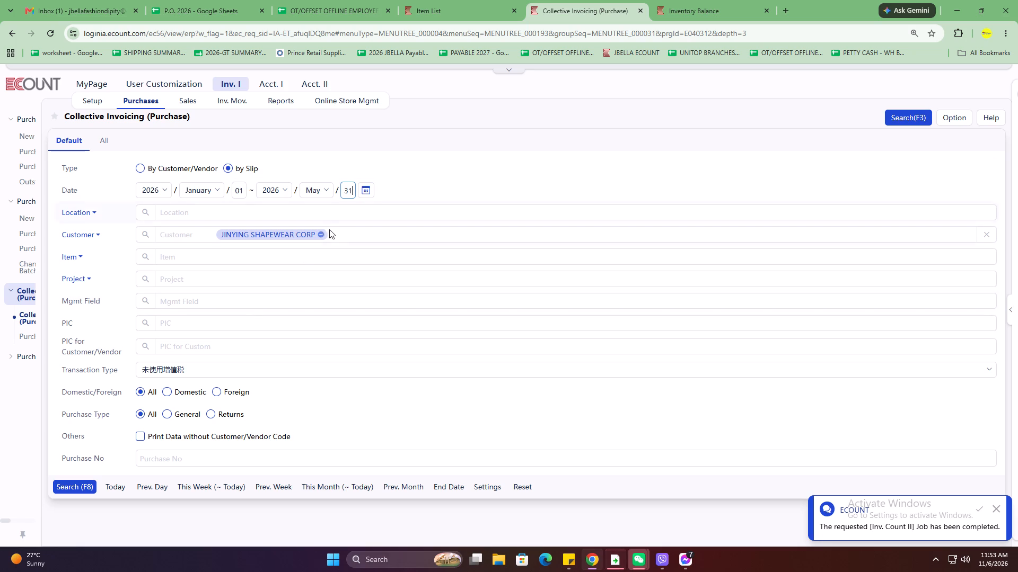
Replace the customer filter with vendor code S57, looked up under CHEN, and run the search.
click(322, 232)
click(171, 236)
text(JON)
key(BackSpace)
key(BackSpace)
key(BackSpace)
text(CHEN)
key(Return)
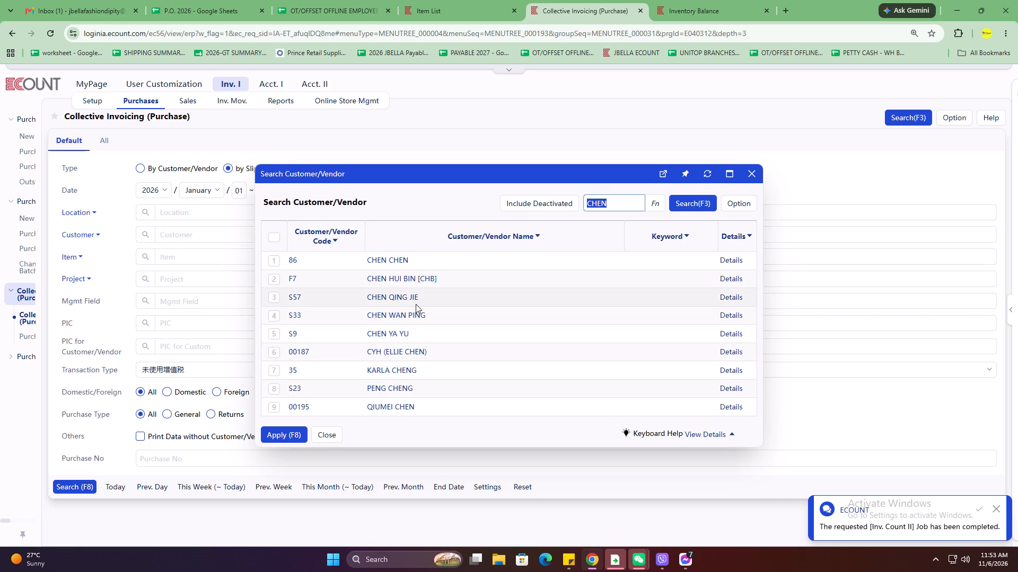
click(416, 304)
click(415, 297)
click(414, 297)
click(72, 483)
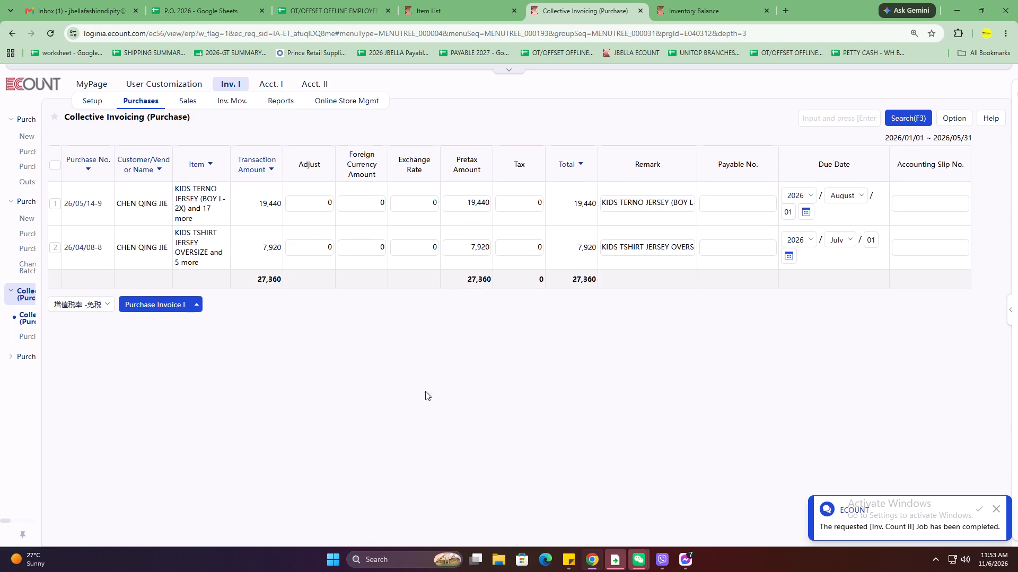
Select both listed purchases of vendor S57, 26/05/14-9 and 26/04/08-8.
click(55, 164)
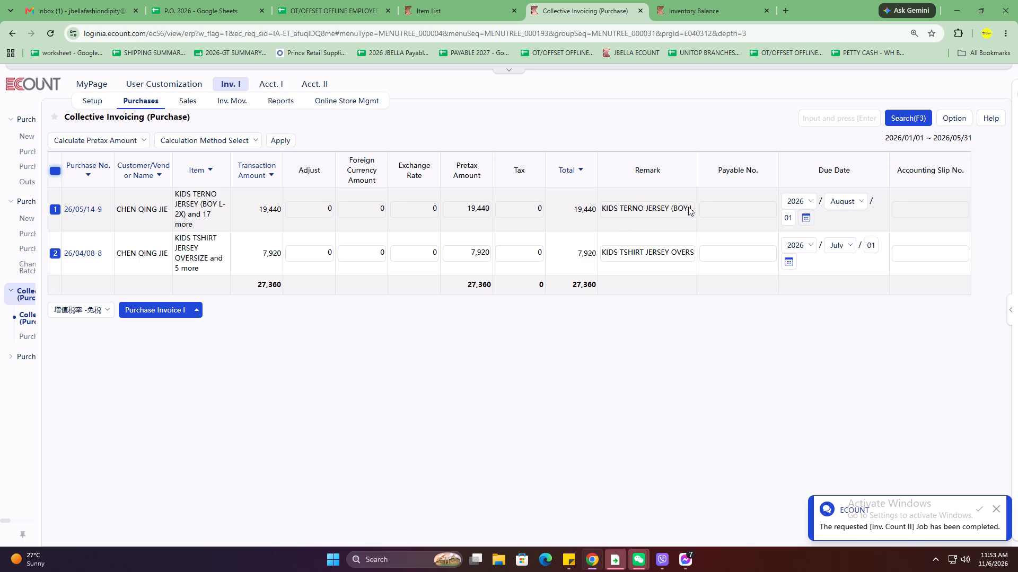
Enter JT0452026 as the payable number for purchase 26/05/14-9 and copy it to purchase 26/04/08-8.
click(734, 205)
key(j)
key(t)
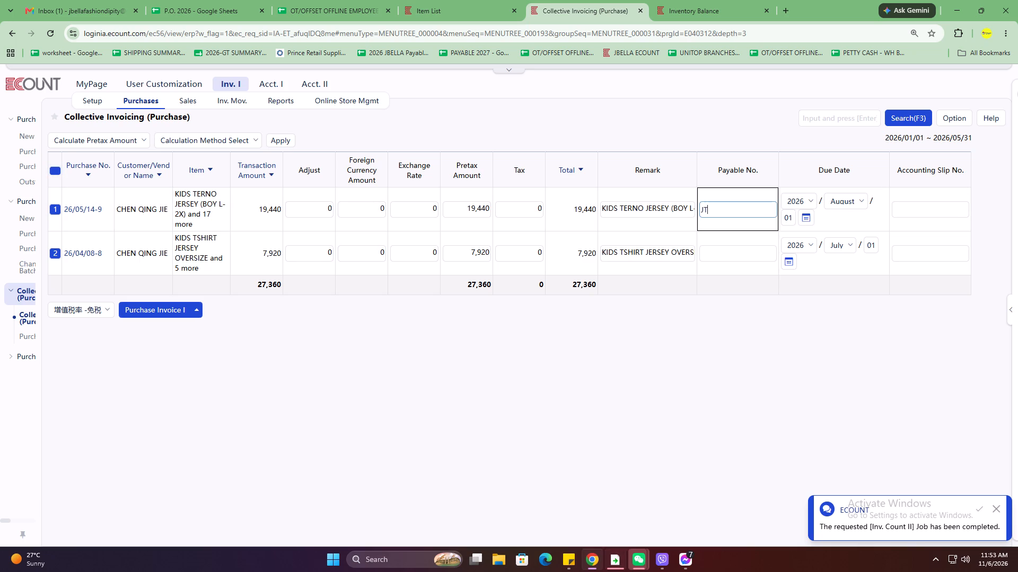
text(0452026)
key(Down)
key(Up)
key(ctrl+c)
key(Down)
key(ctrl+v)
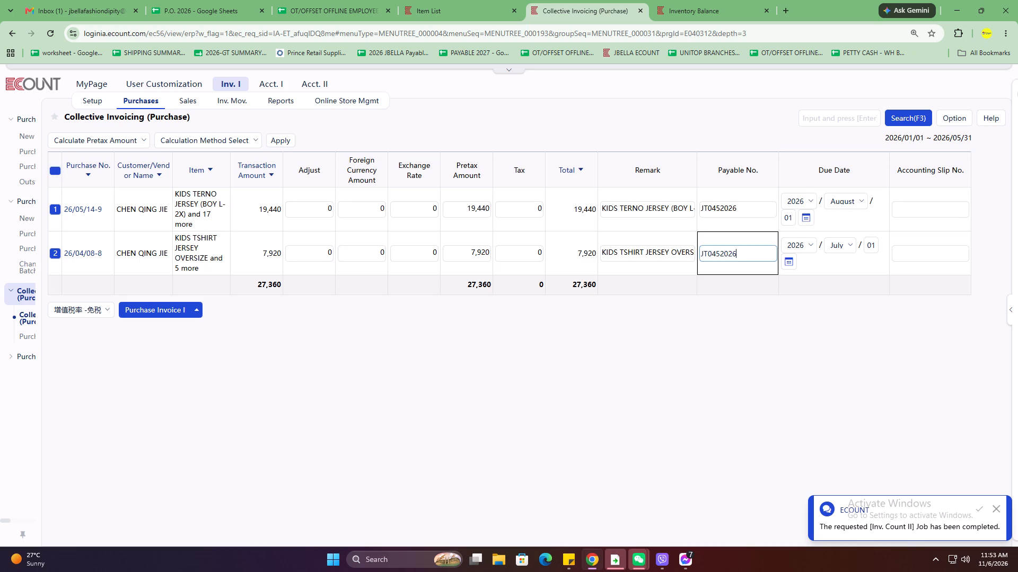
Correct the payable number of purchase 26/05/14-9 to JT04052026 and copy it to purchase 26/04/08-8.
click(723, 211)
click(717, 207)
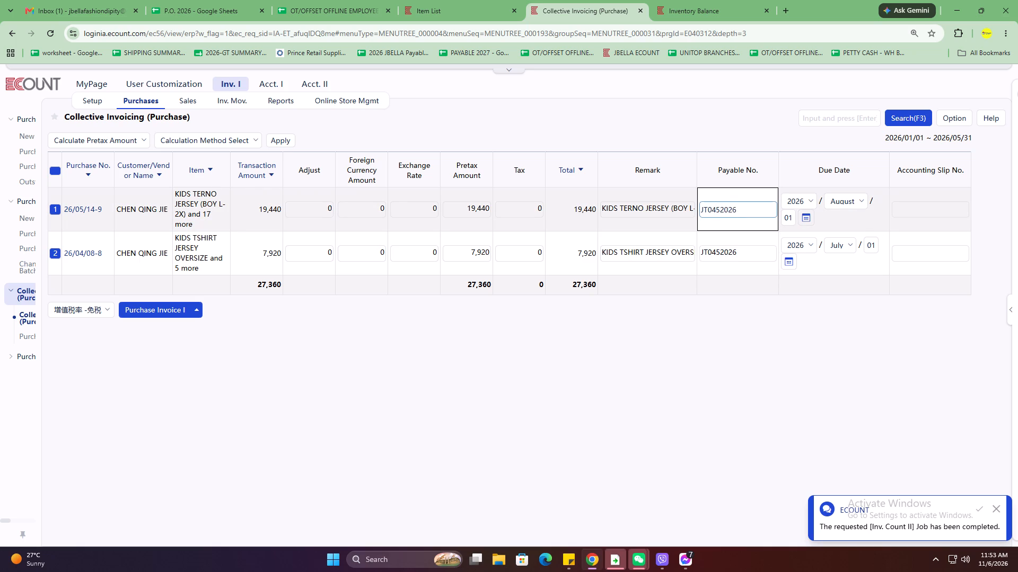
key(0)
key(Down)
key(Up)
key(ctrl+c)
key(Down)
key(ctrl+v)
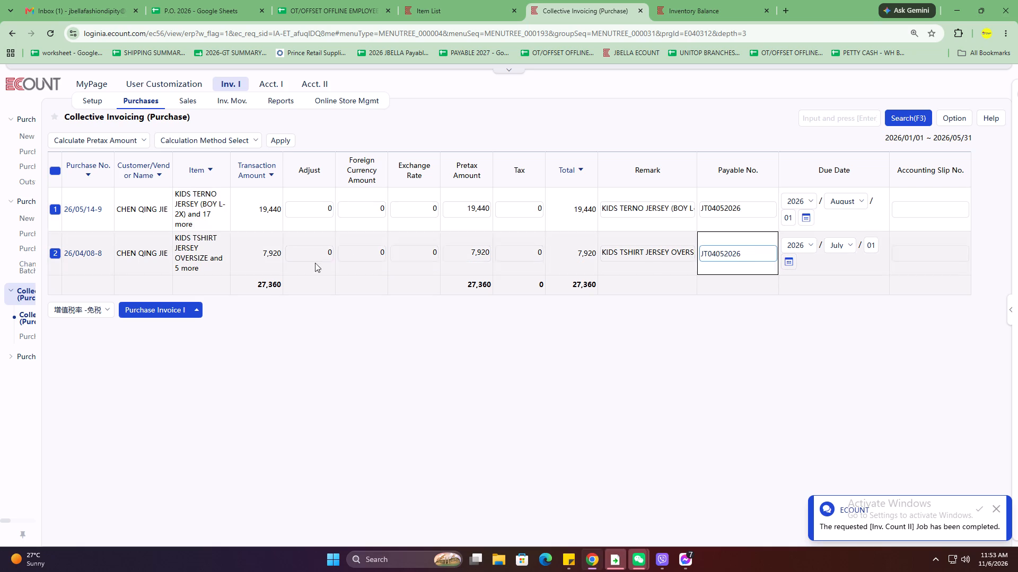
Issue and save Purchase Invoice I for the two selected vendor S57 purchases, accepting the already assigned payable number.
click(160, 302)
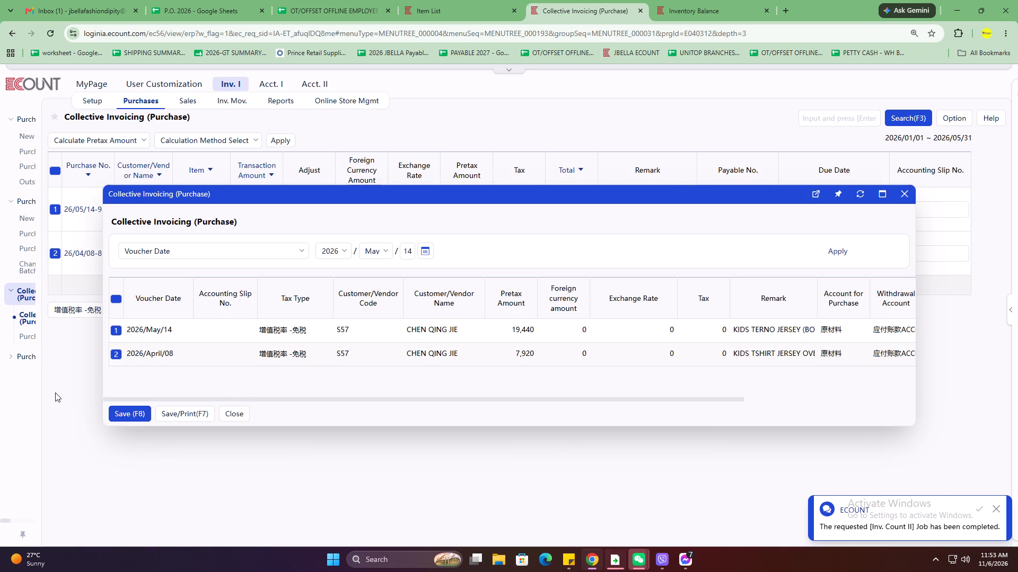
click(126, 414)
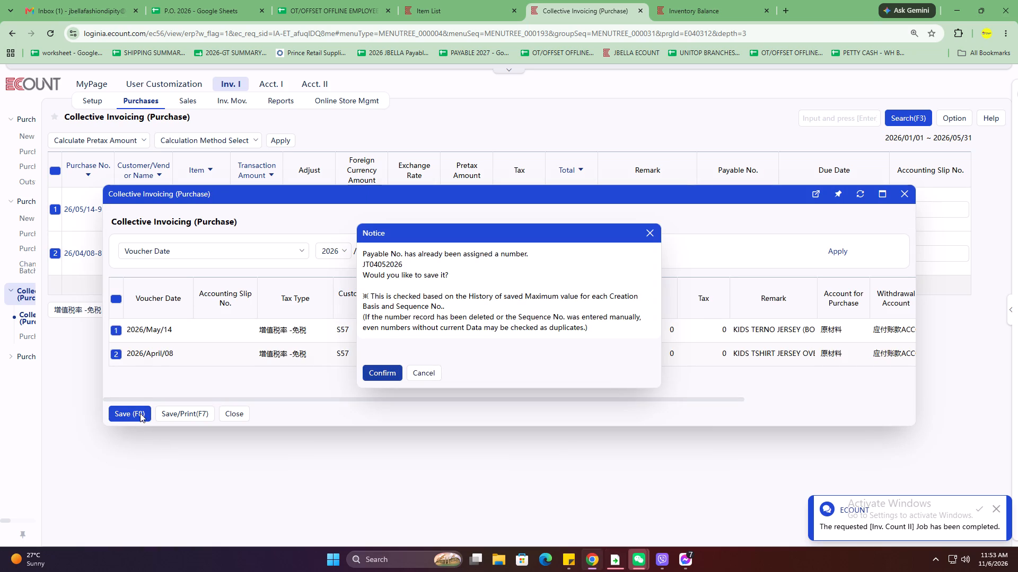
click(390, 376)
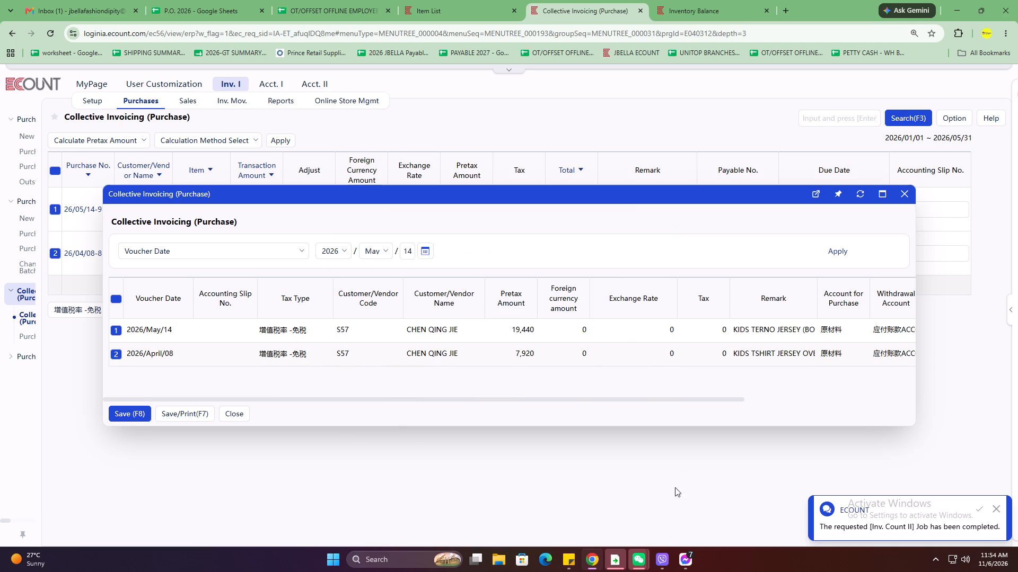
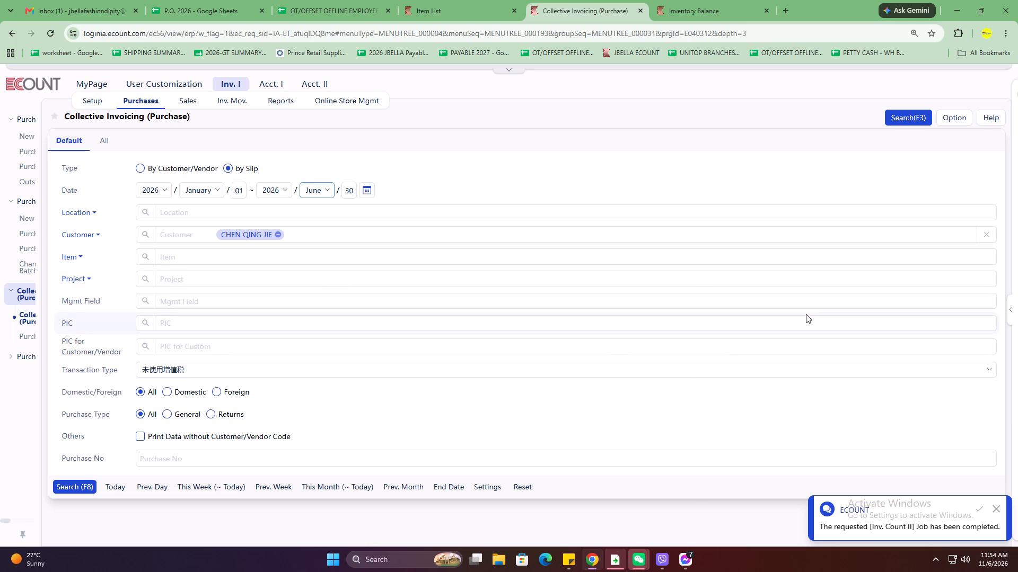
Run the collective invoicing search for vendor S57 from January 1 to June 30, 2026.
double_click(86, 479)
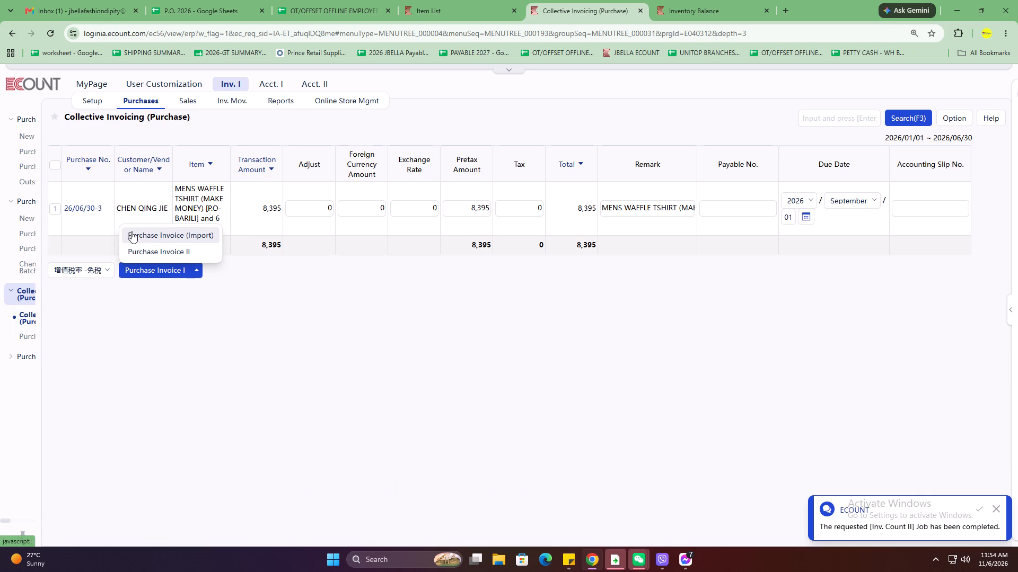
Open purchase 26/06/30-3, check its item lines, prices and totals, and close it.
click(89, 210)
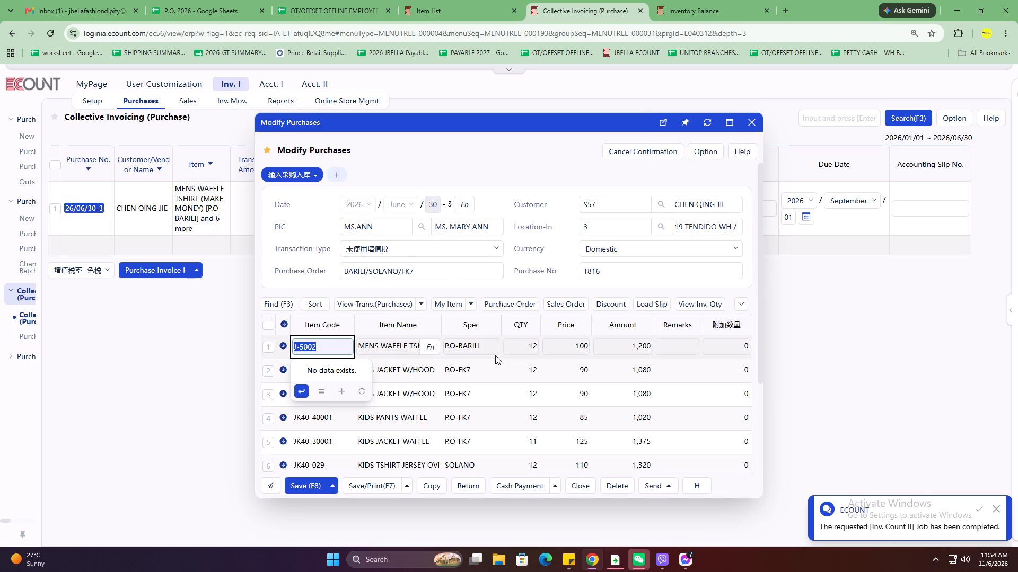
scroll(485, 342, down, 5)
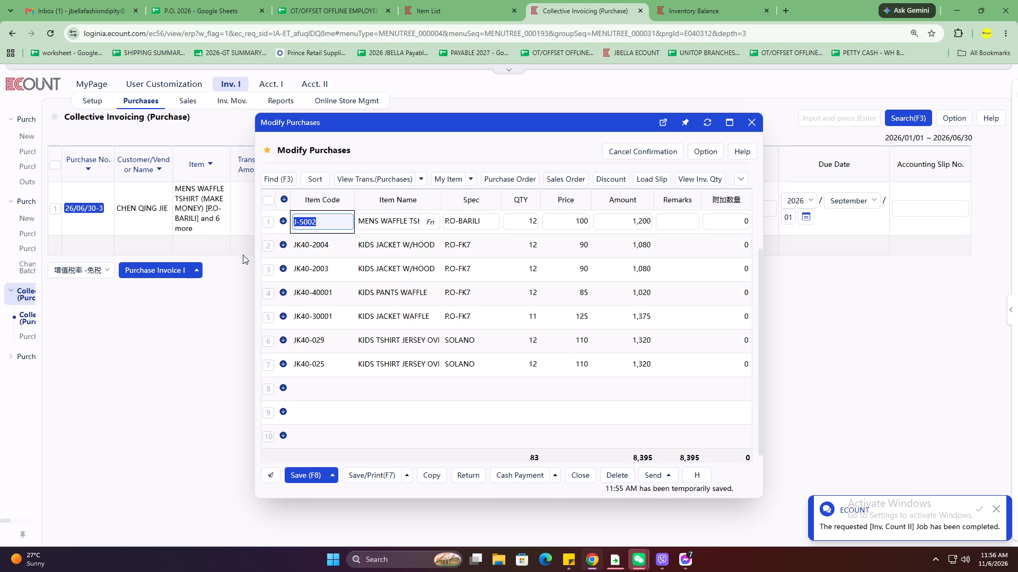
click(750, 128)
Issue and save Purchase Invoice I for purchase 26/06/30-3 with payable number JT062026.
click(48, 215)
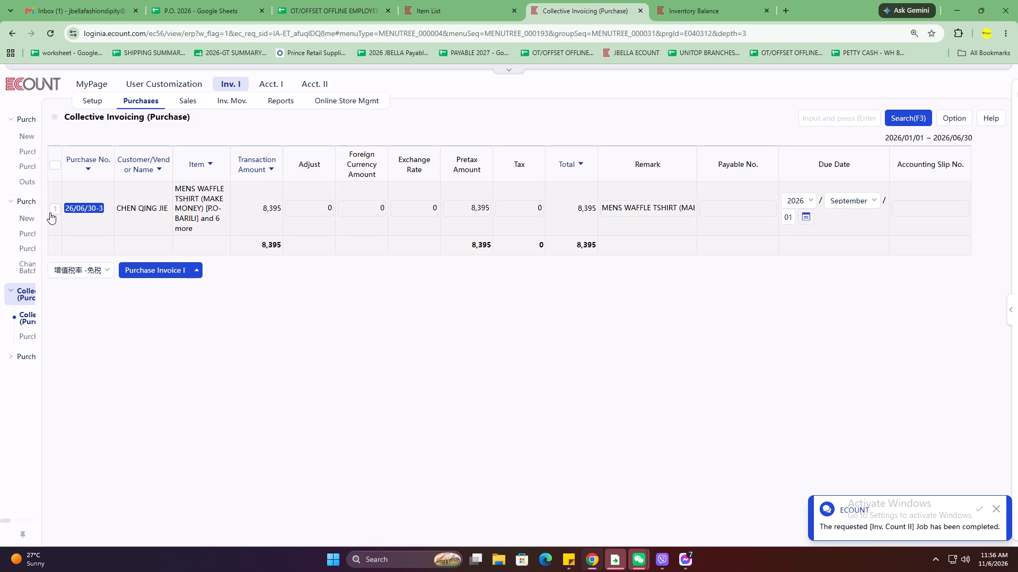
click(50, 212)
click(726, 215)
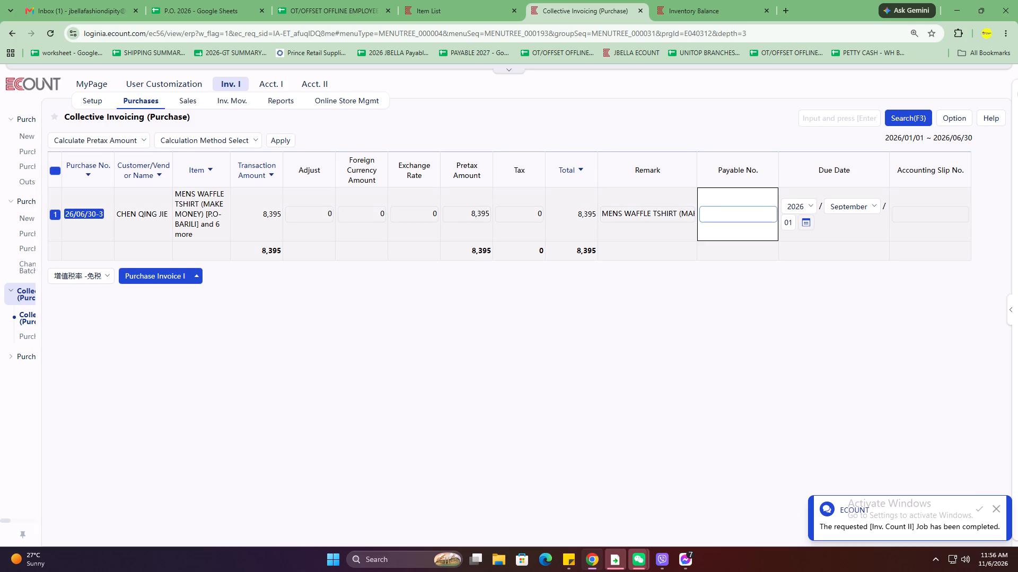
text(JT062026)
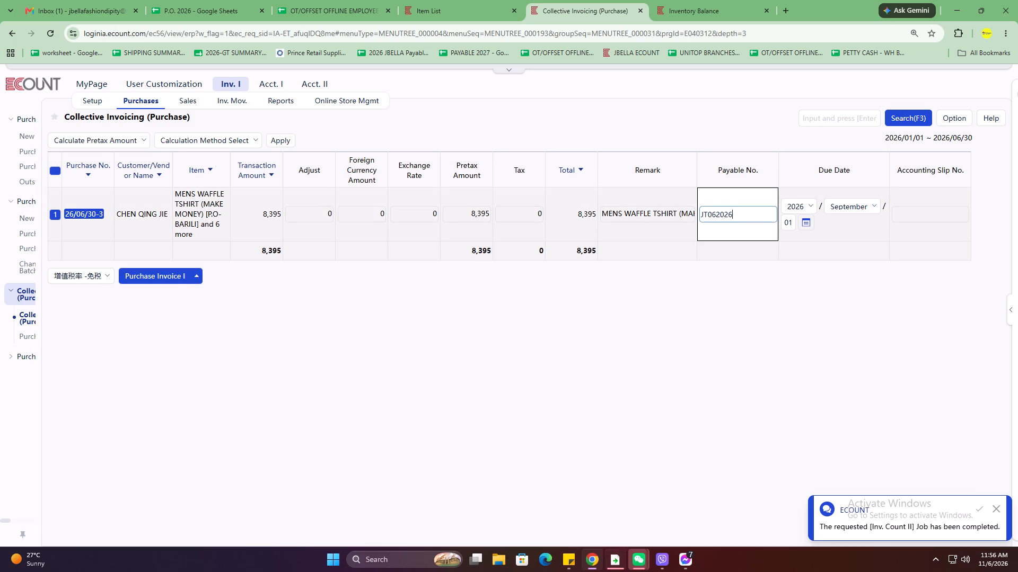
click(174, 275)
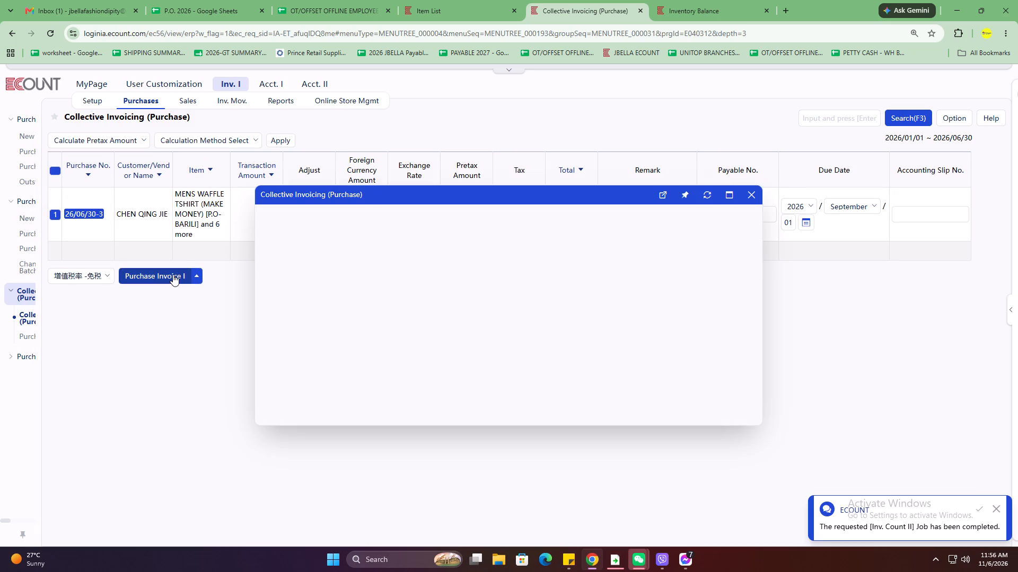
click(289, 446)
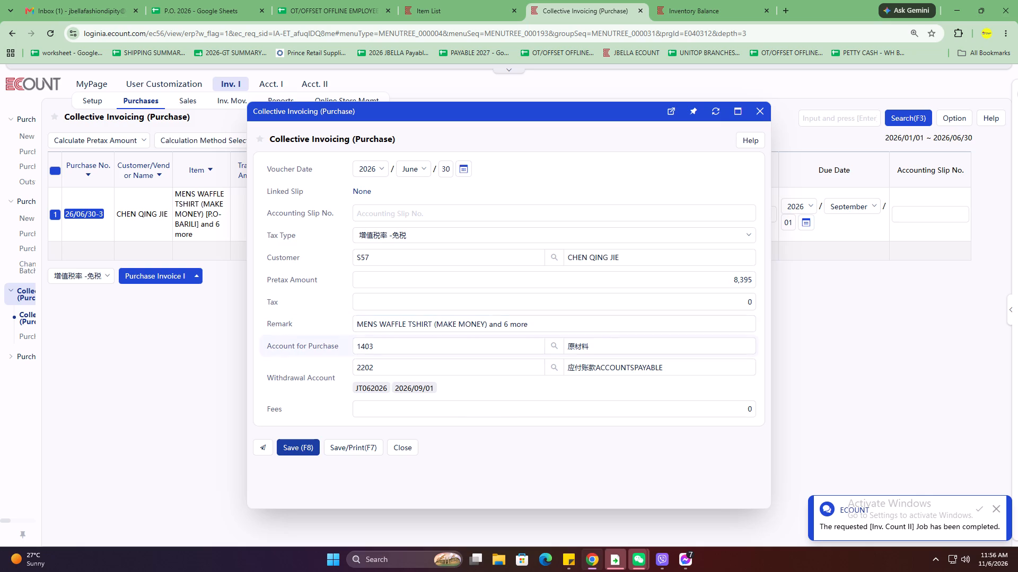
Rerun the collective invoicing search for vendor S57 with the end date set to July 31, 2026.
click(907, 119)
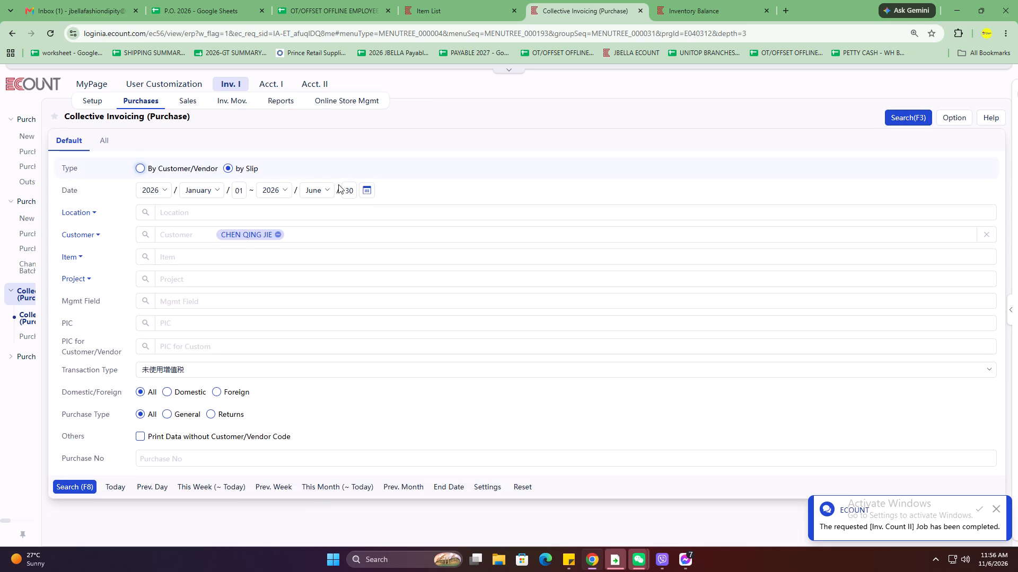
click(323, 196)
click(330, 306)
click(352, 191)
key(3)
key(1)
click(82, 484)
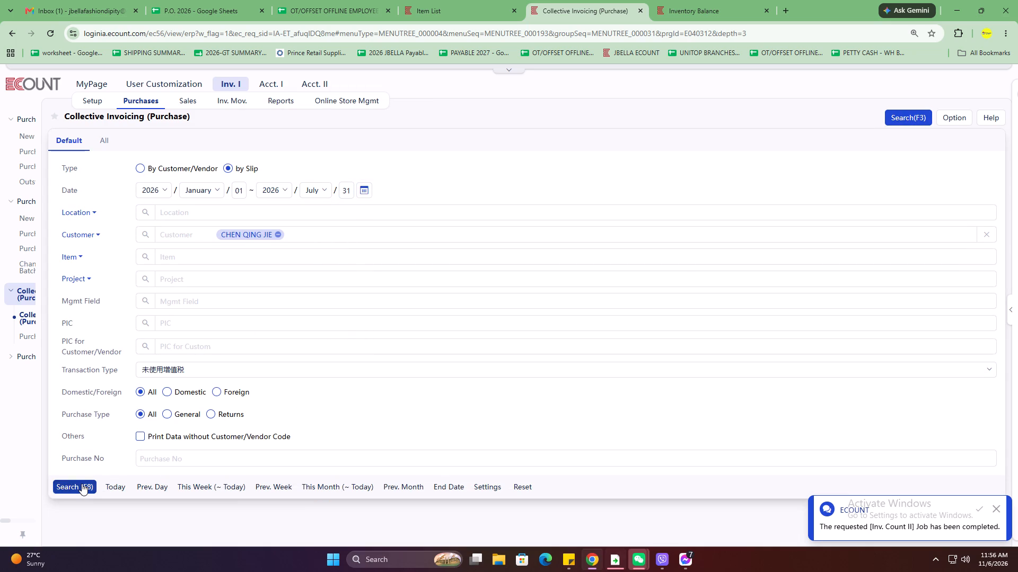
click(77, 491)
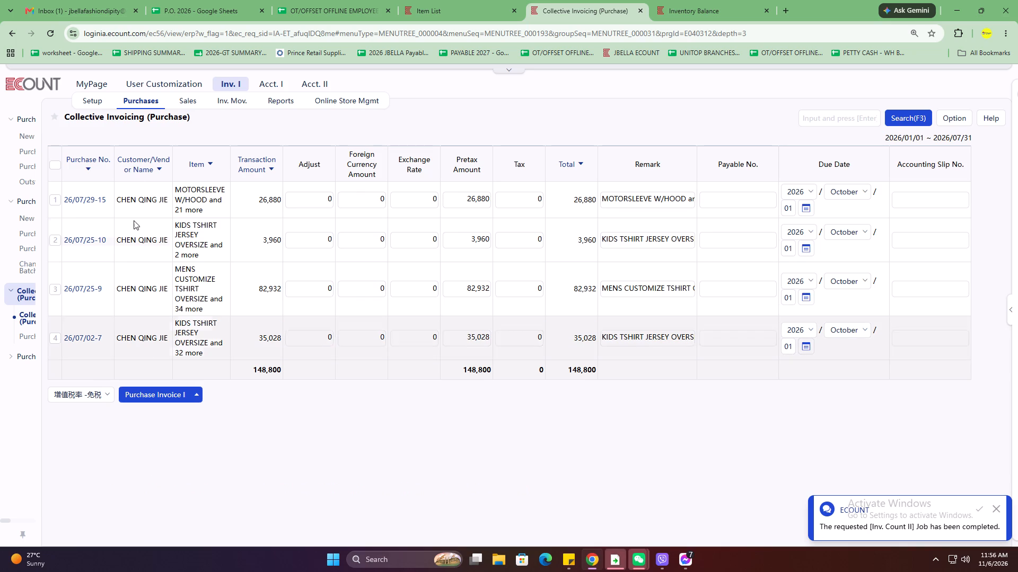
Select purchases 26/07/29-15 and 26/07/25-10 in the results.
click(55, 202)
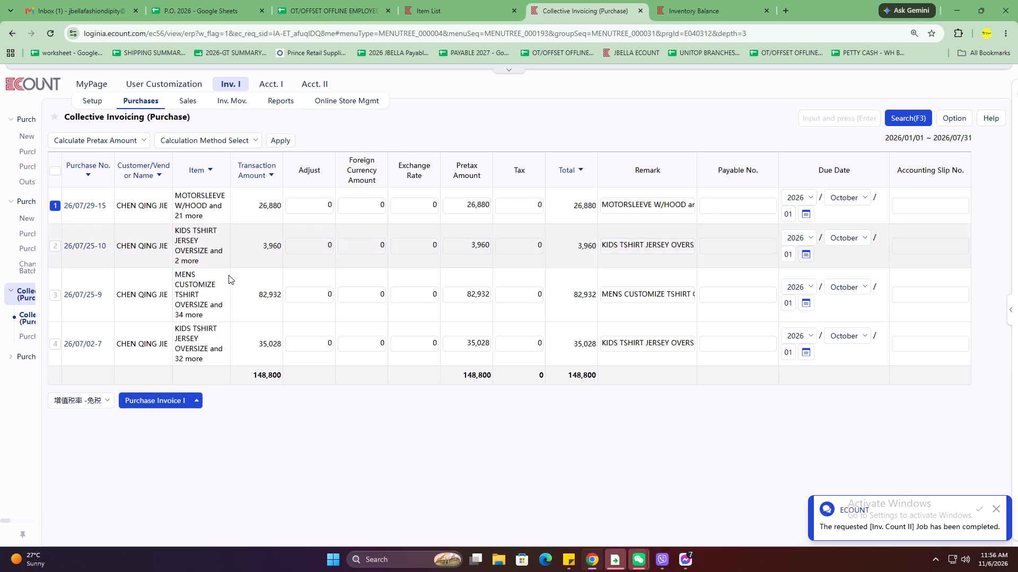
click(56, 248)
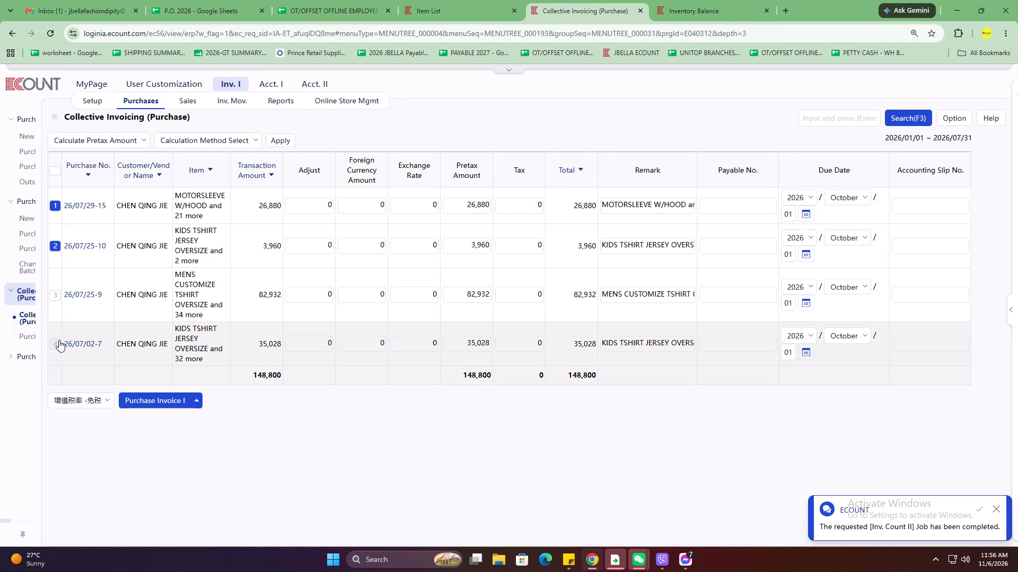
Open purchase 26/07/02-7 and review its item lines, quantities and prices.
click(94, 338)
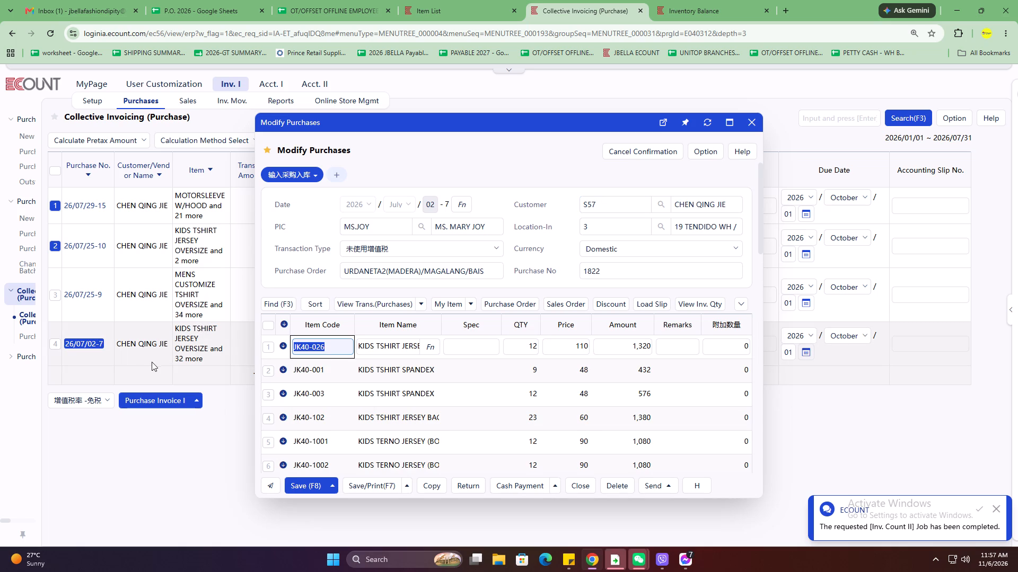
scroll(421, 332, down, 4)
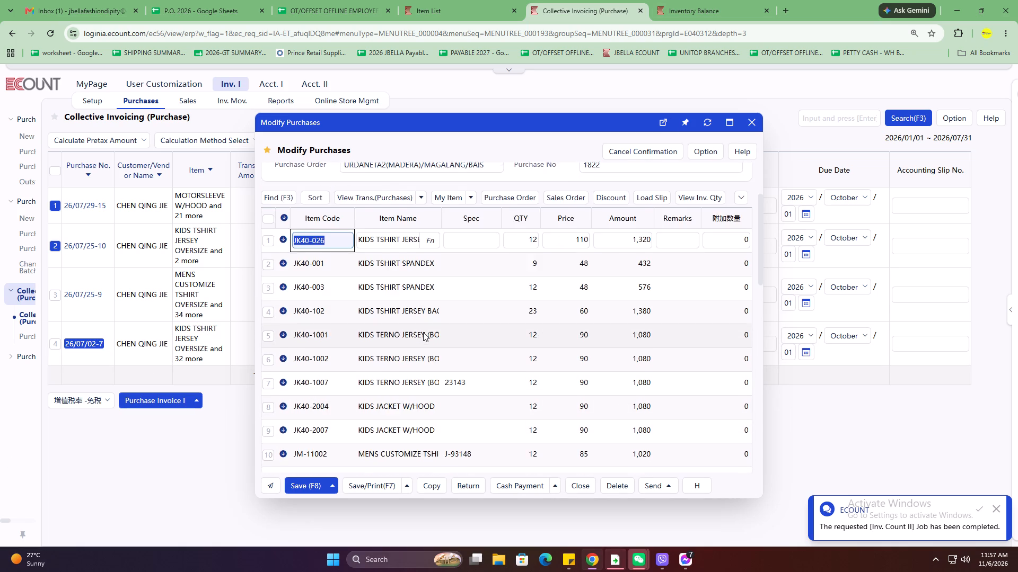
scroll(423, 332, down, 6)
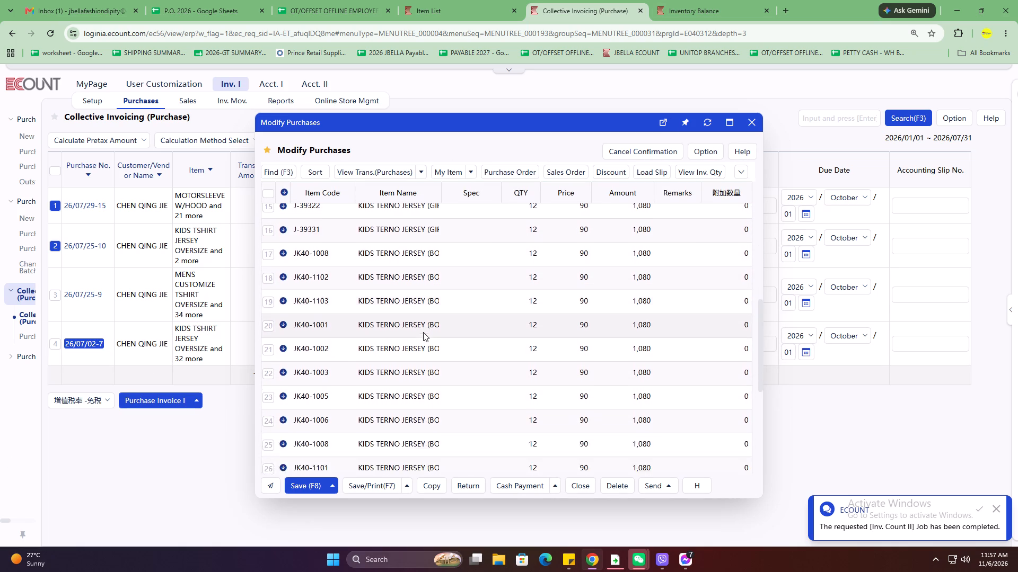
scroll(423, 332, down, 4)
scroll(423, 329, up, 12)
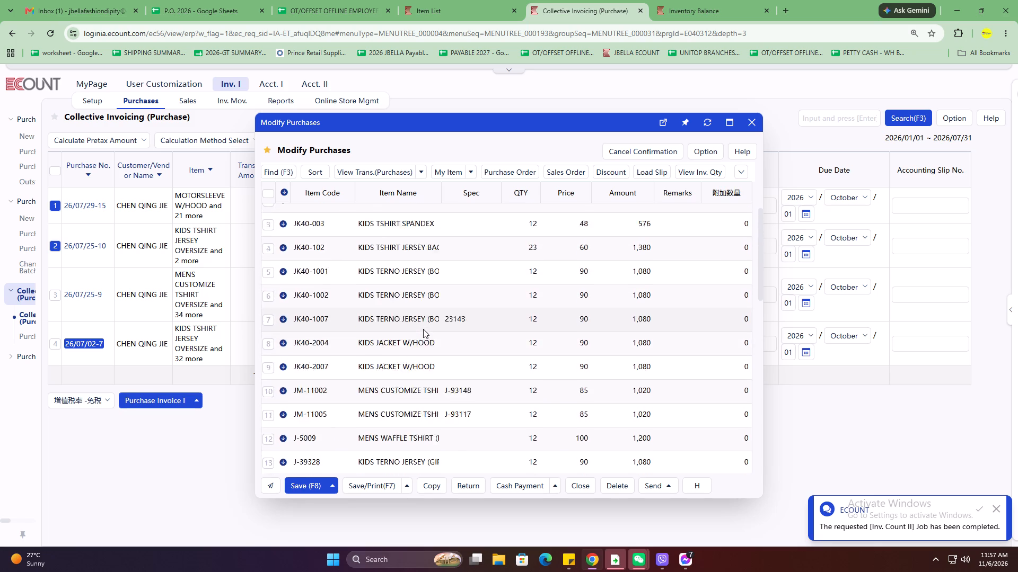
scroll(423, 329, up, 2)
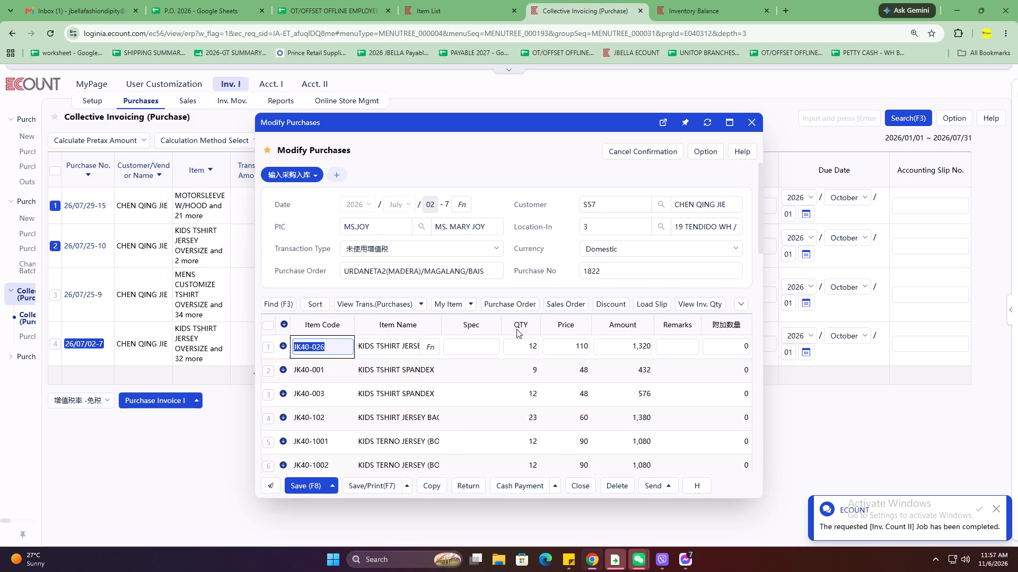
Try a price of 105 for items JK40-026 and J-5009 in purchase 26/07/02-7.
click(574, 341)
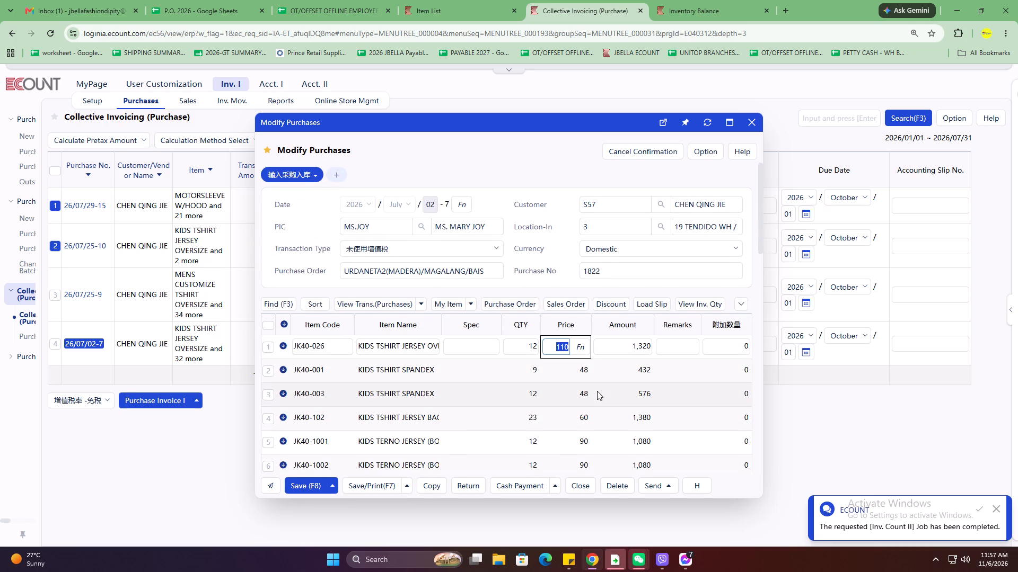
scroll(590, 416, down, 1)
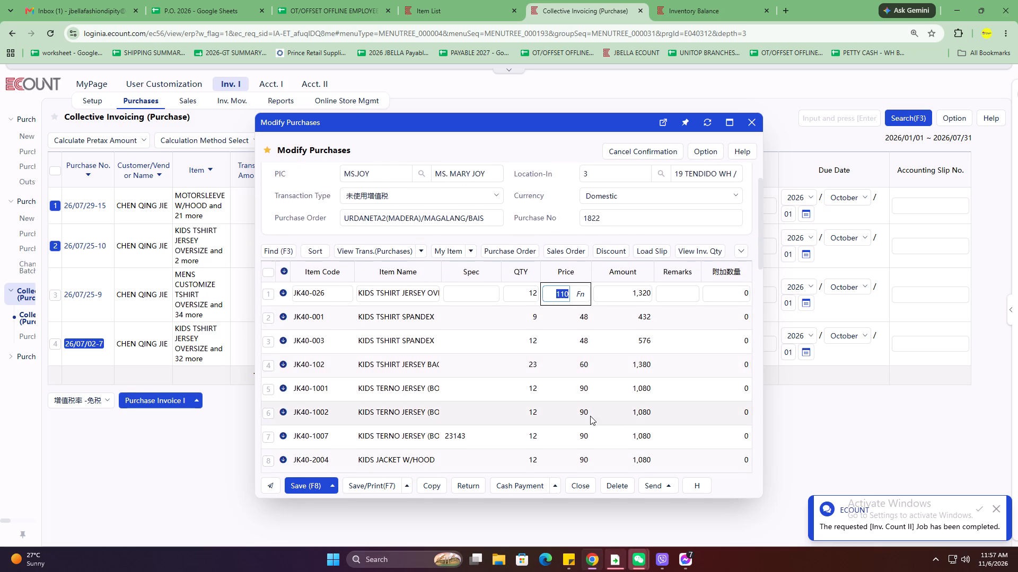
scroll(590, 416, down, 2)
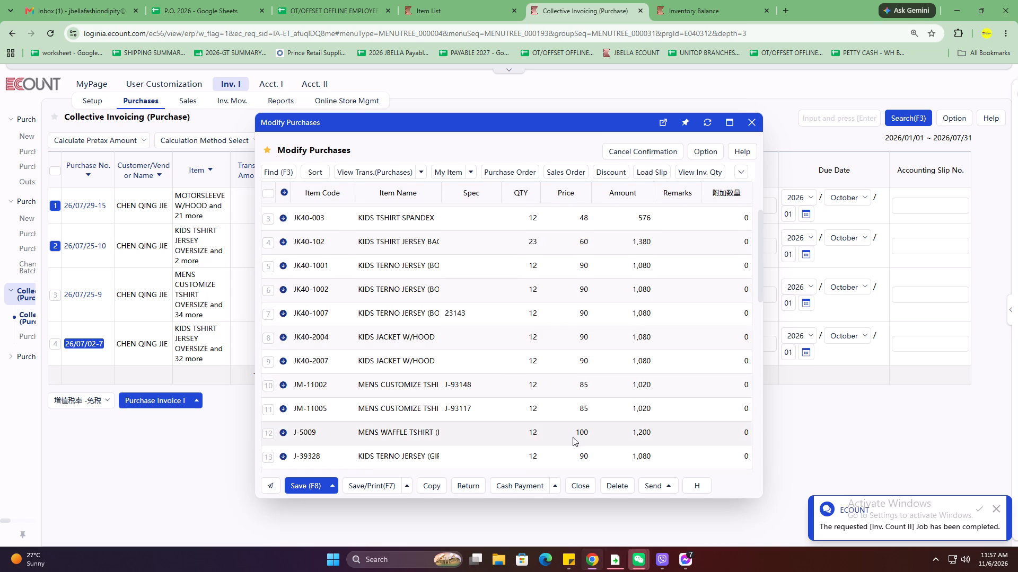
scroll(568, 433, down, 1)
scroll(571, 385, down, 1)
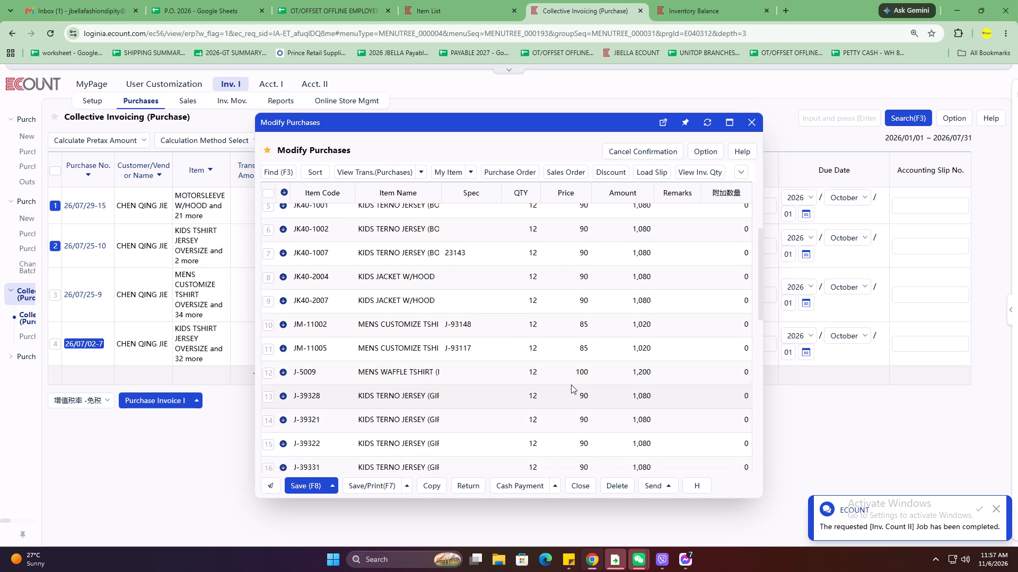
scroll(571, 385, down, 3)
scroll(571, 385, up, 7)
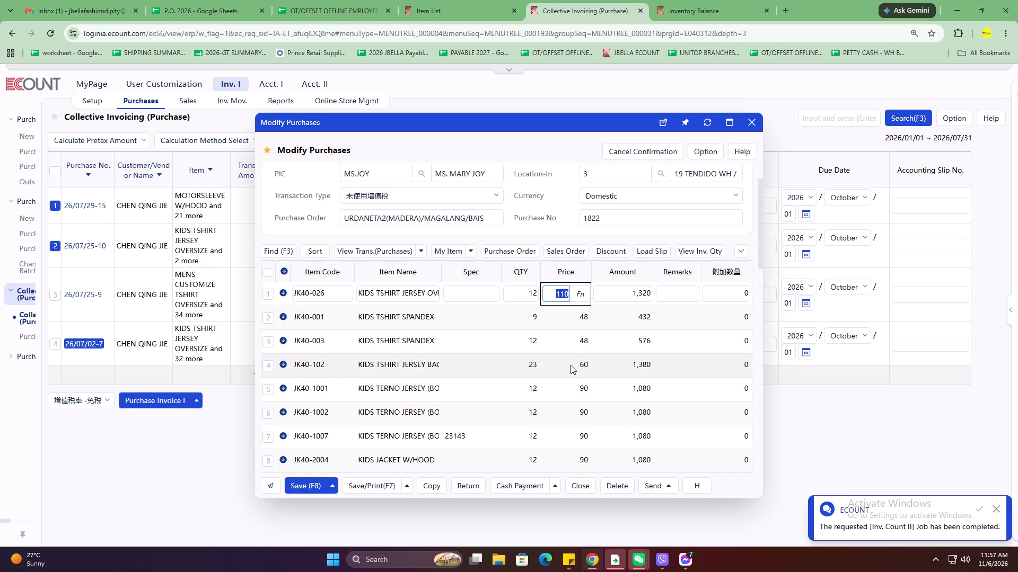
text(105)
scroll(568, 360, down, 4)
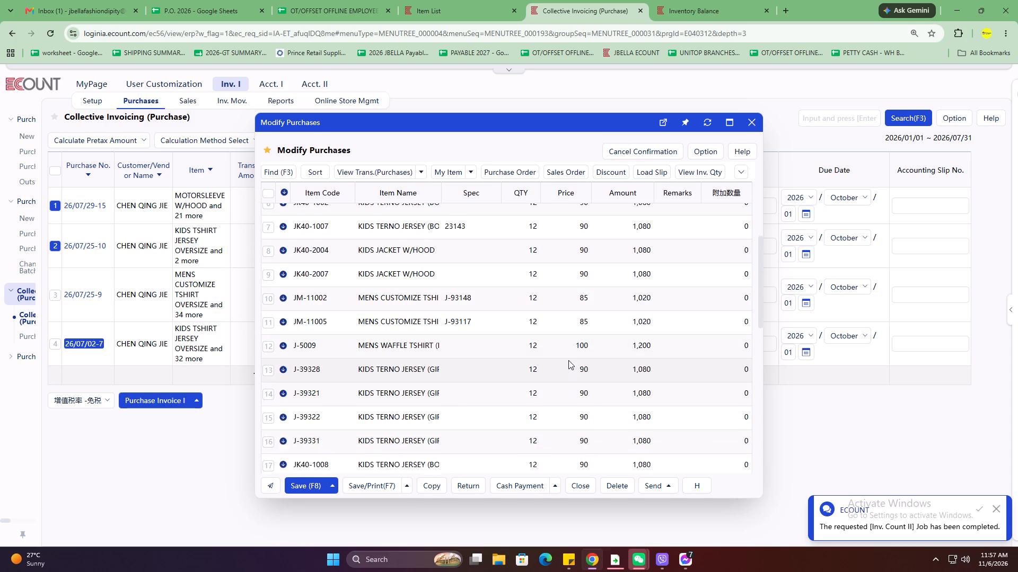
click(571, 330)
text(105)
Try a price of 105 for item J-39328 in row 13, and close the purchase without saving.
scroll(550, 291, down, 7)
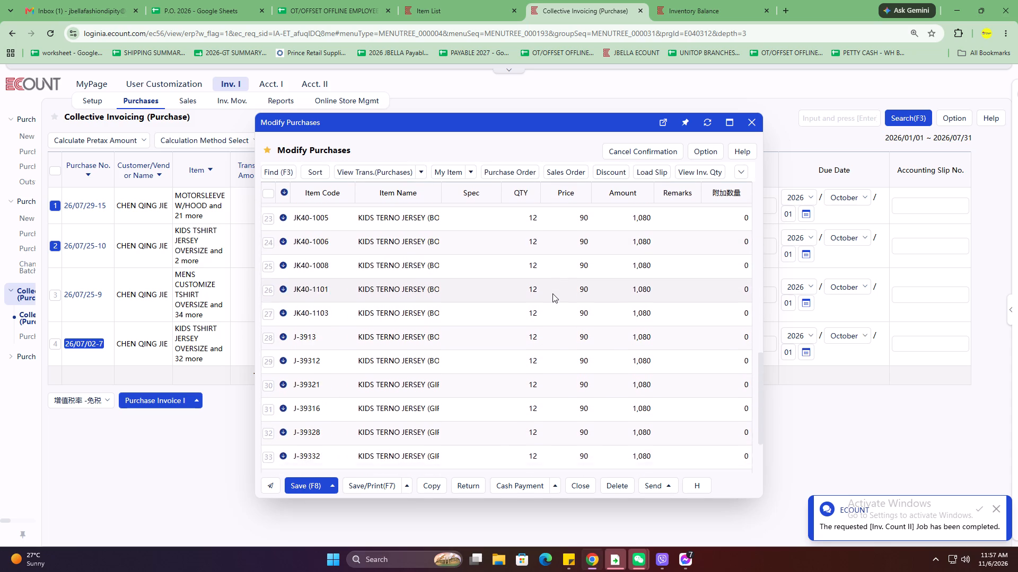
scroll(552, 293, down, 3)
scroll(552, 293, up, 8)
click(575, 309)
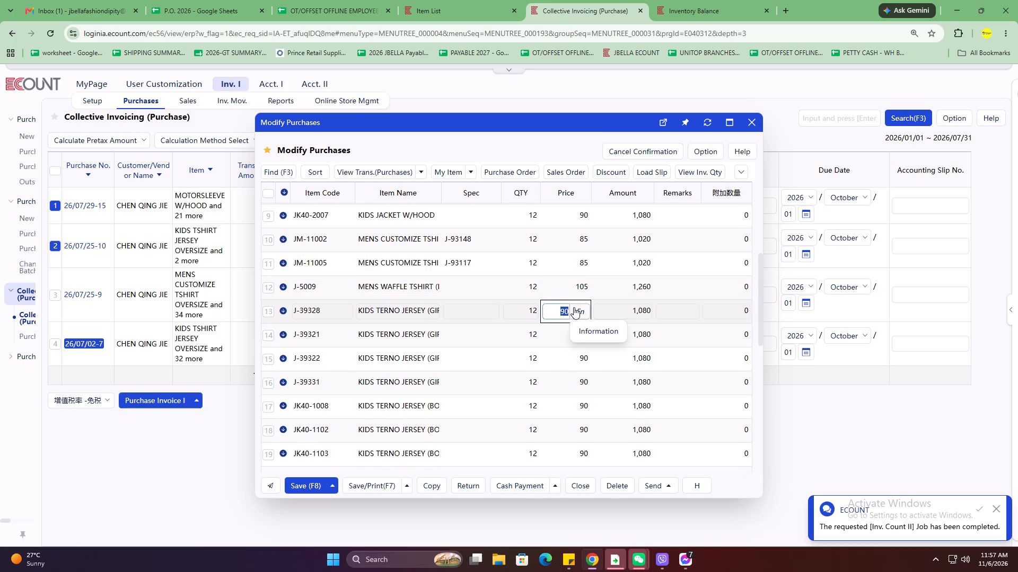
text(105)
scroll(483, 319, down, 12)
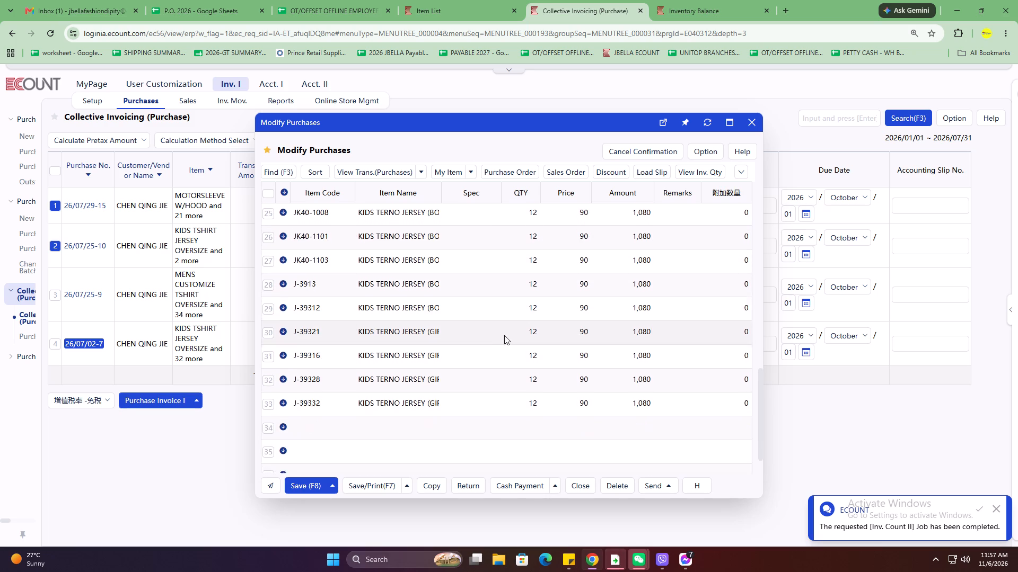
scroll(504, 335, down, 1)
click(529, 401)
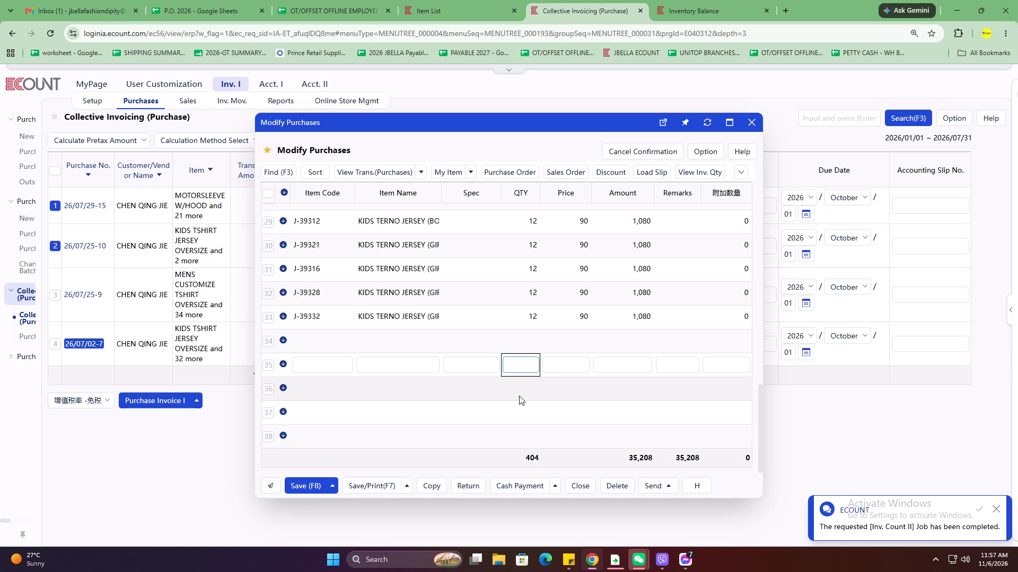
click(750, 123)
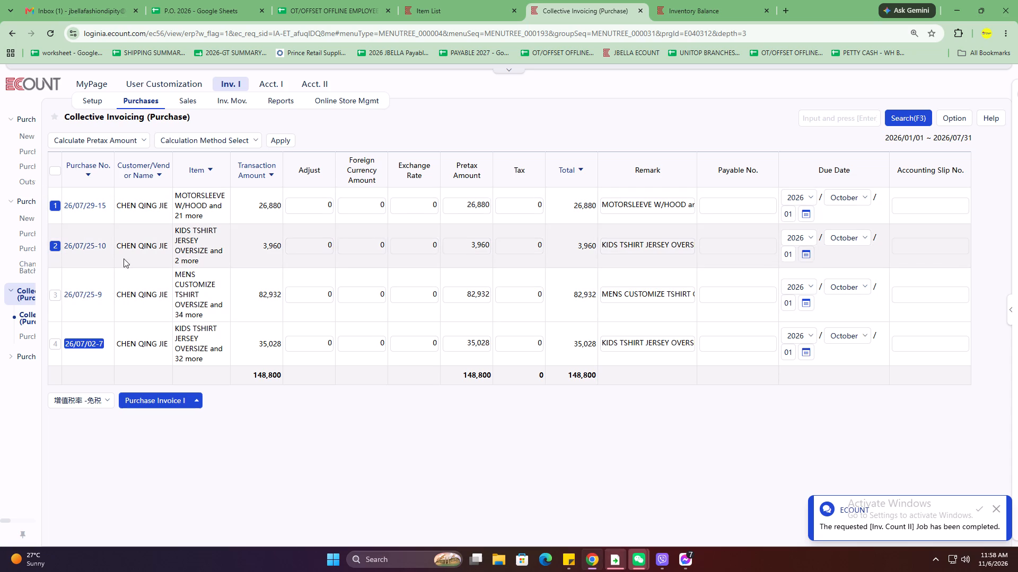
Reopen purchase 26/07/02-7, check its item lines and prices again, and close it.
click(89, 343)
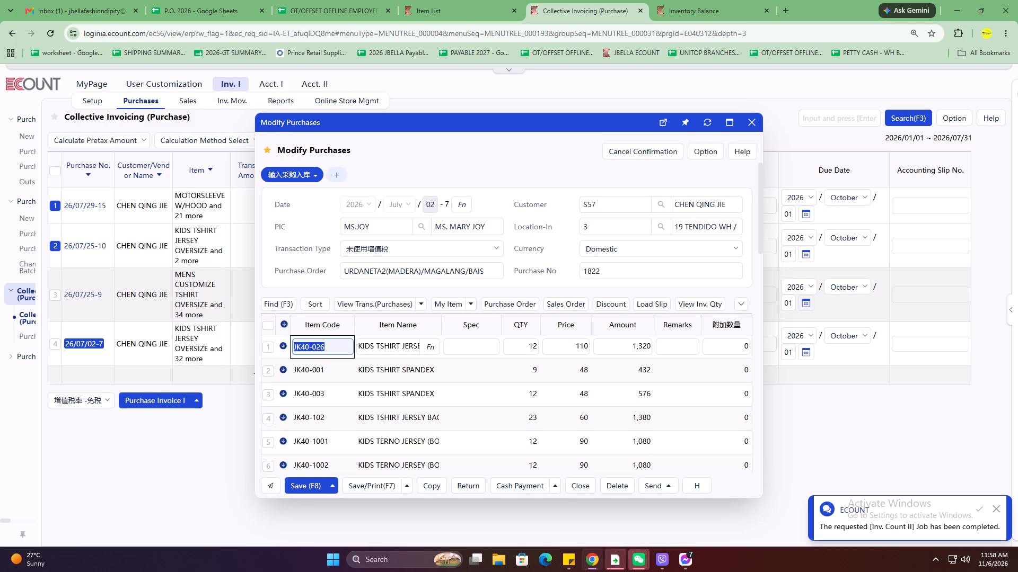
scroll(131, 293, down, 2)
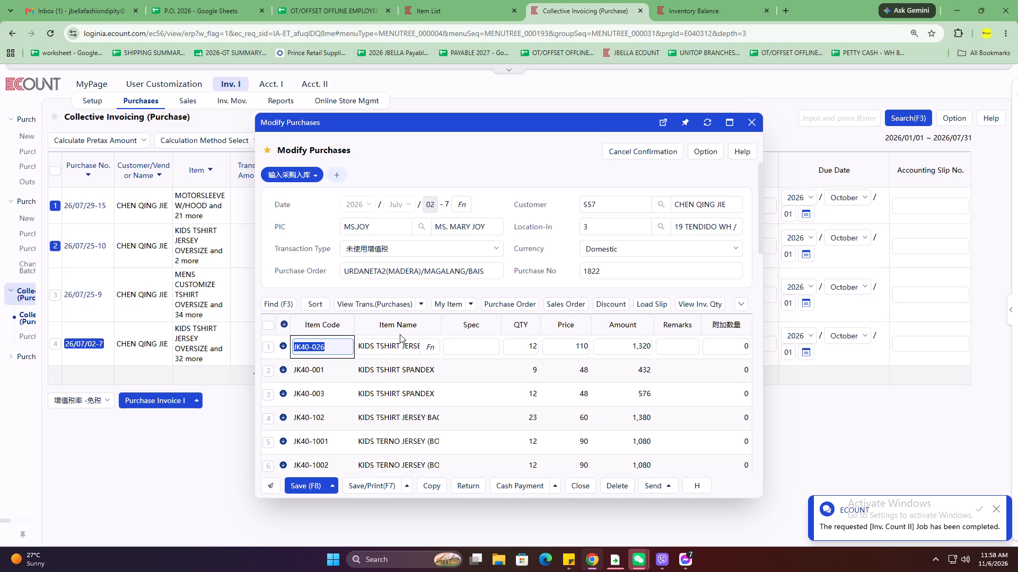
scroll(400, 334, down, 1)
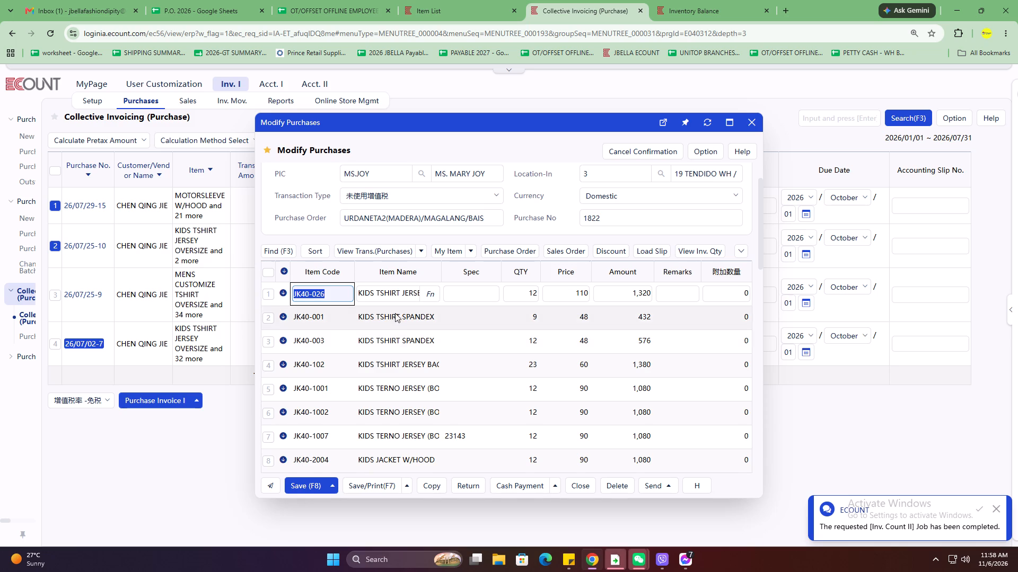
scroll(394, 312, down, 10)
click(751, 130)
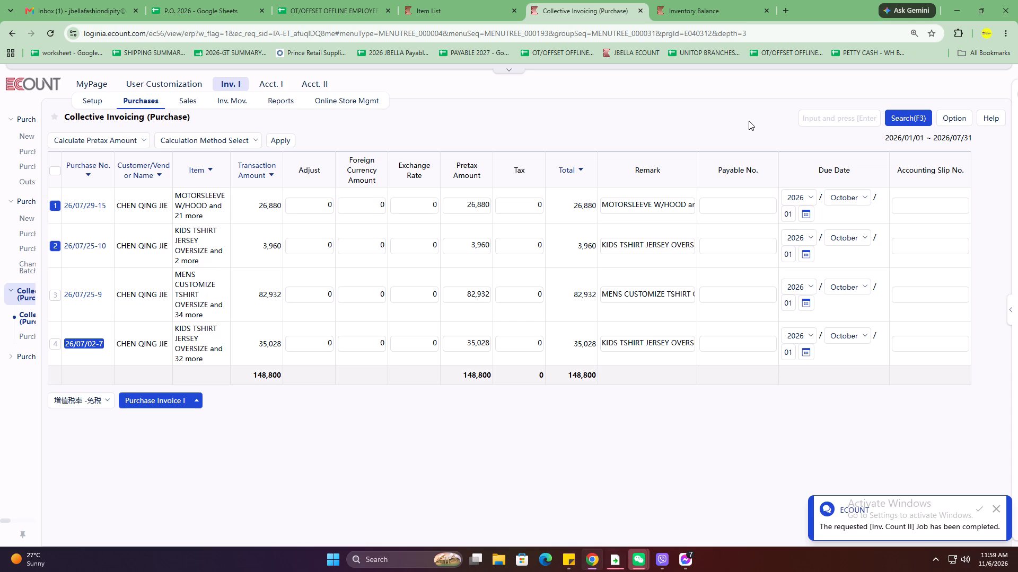
Select all four listed purchases of vendor S57.
click(55, 165)
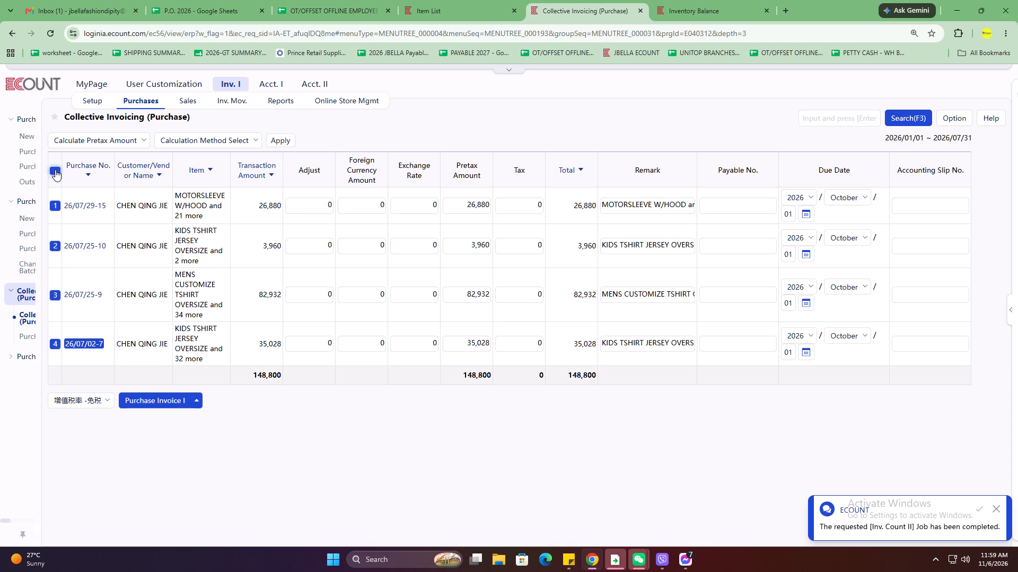
Enter payable number JT072026 for all four of vendor S57's July purchases.
click(726, 200)
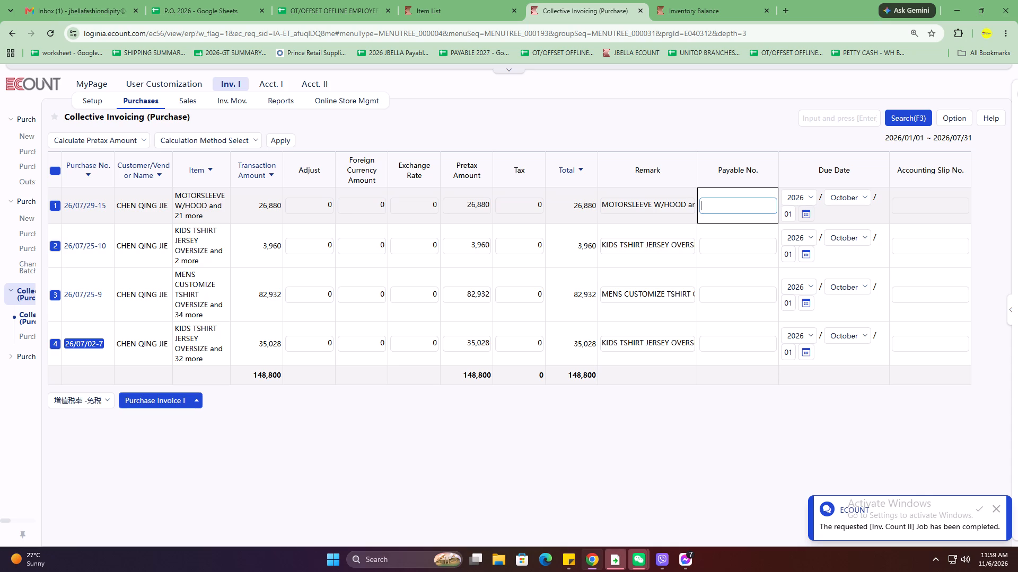
text(JT)
key(0)
text(74)
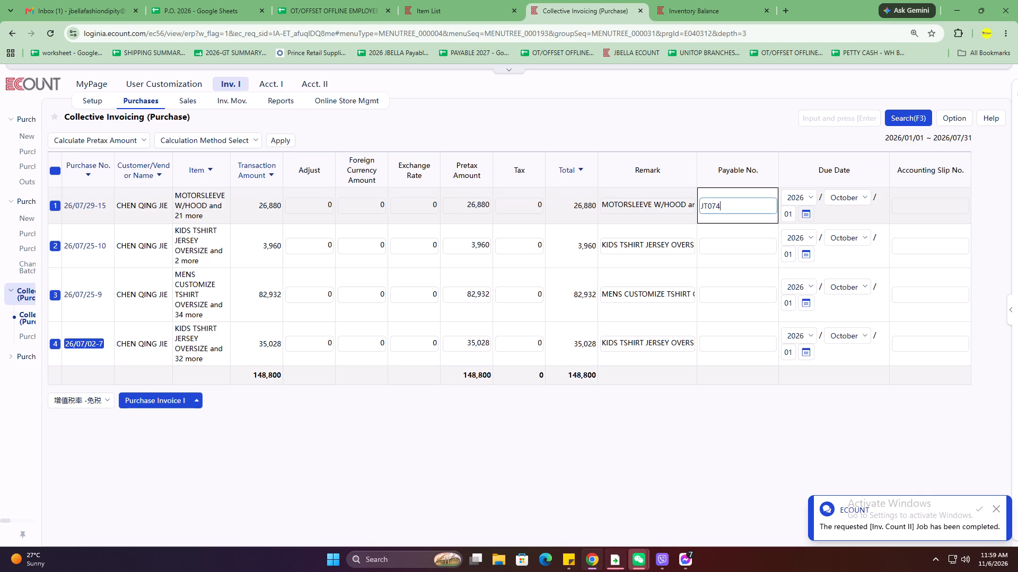
key(BackSpace)
text(2026)
key(Down)
key(Up)
key(ctrl+c)
key(Down)
key(ctrl+v)
key(Down)
key(ctrl+v)
key(Down)
key(ctrl+v)
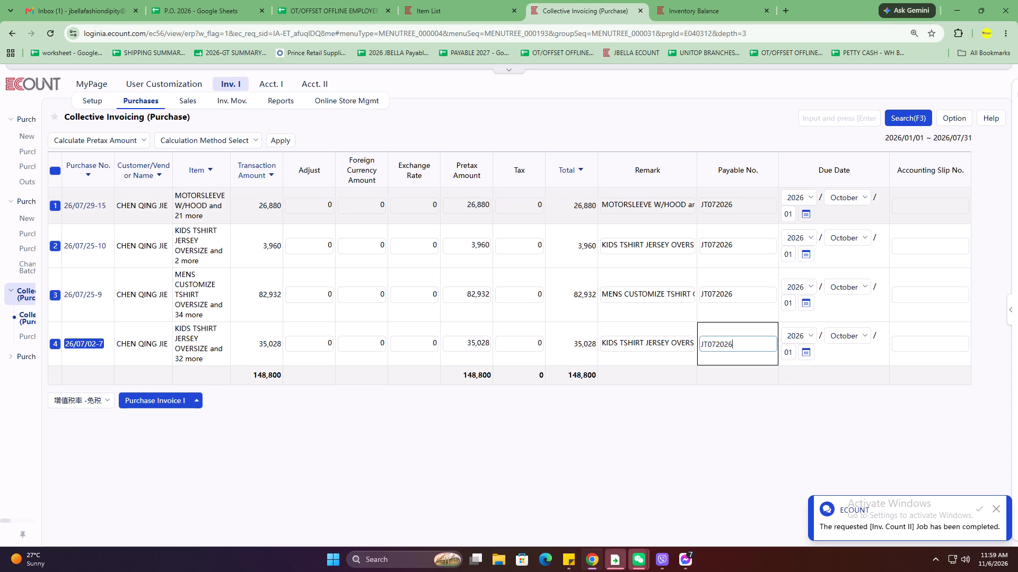
Generate Purchase Invoice I for the four selected purchases and save it, accepting the already assigned payable number.
click(162, 399)
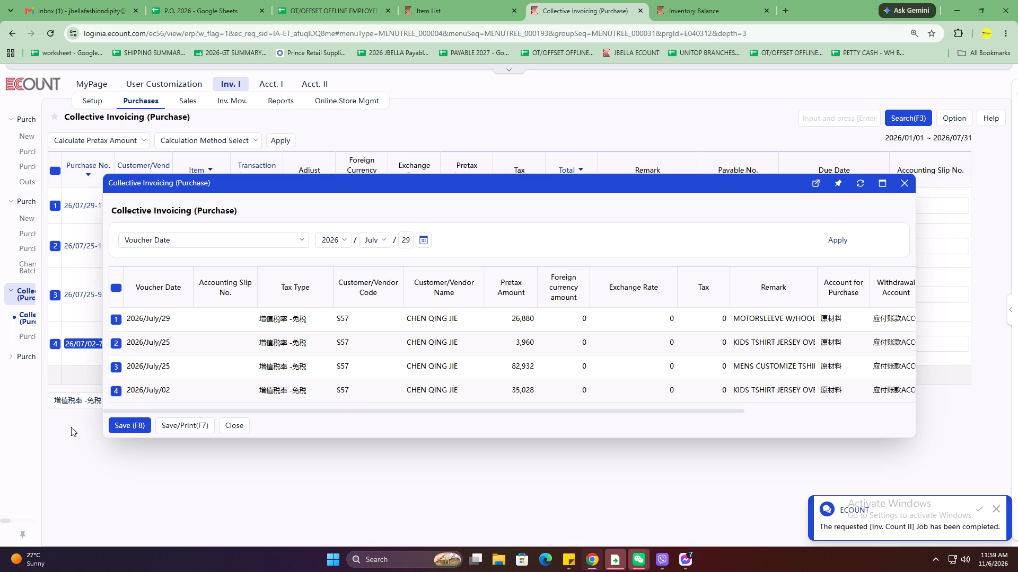
click(111, 425)
click(388, 371)
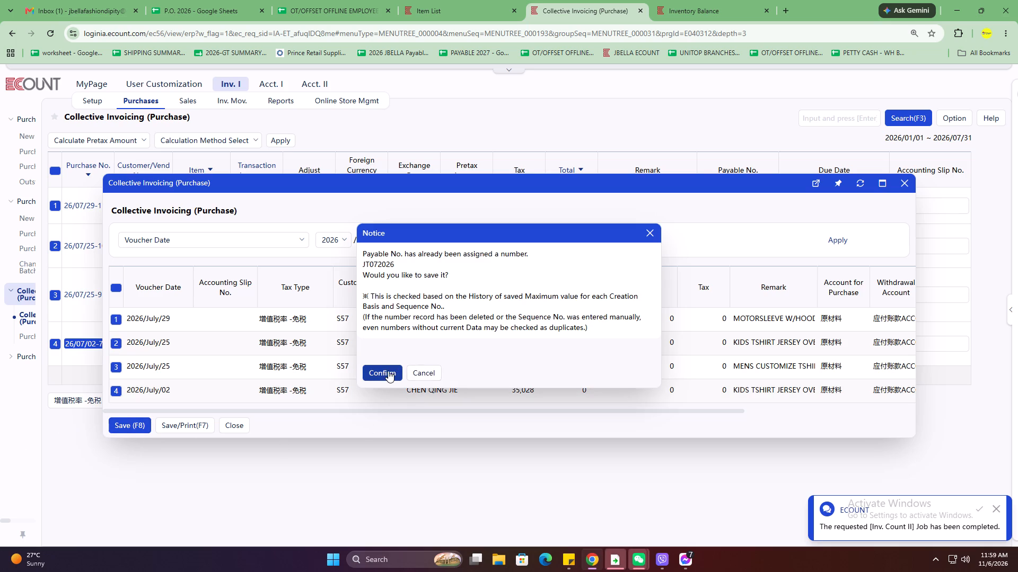
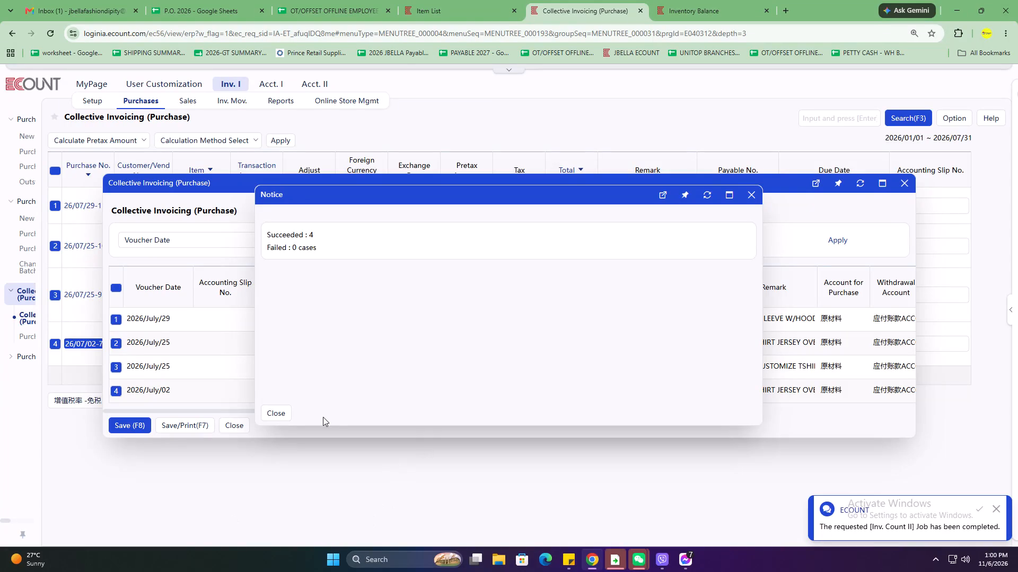
Close the result notice for vendor S57's collective invoicing.
click(283, 416)
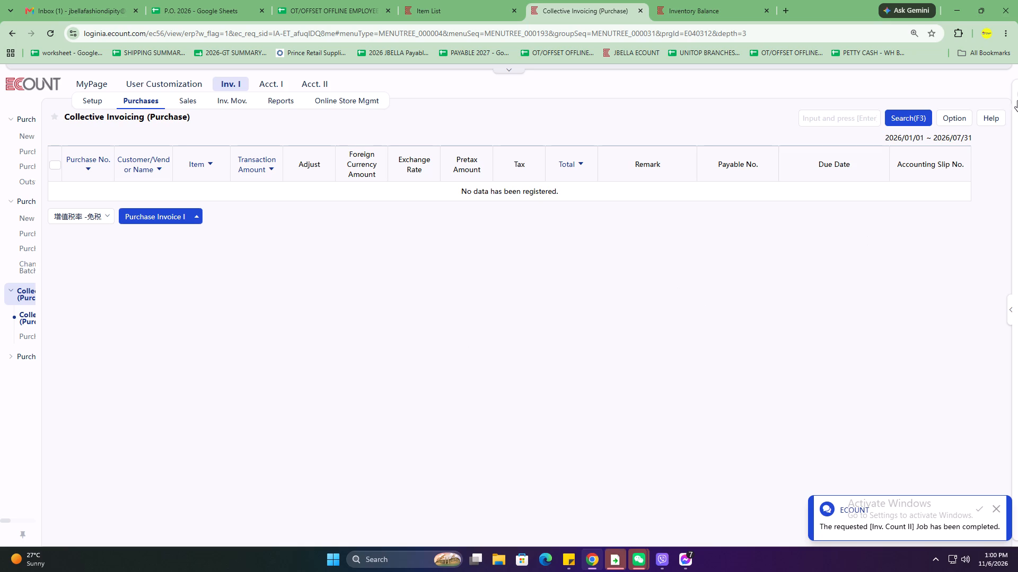
Search collective invoicing for vendor S26's purchases instead of S57's, dated 2026/01/01 to 2026/06/30.
click(896, 120)
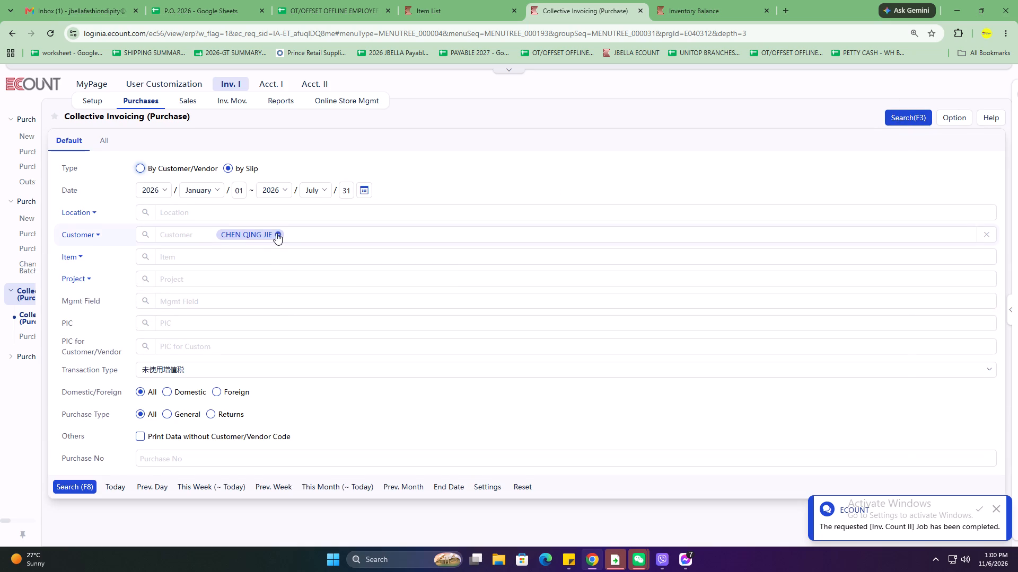
click(276, 233)
click(195, 240)
text(HUAN)
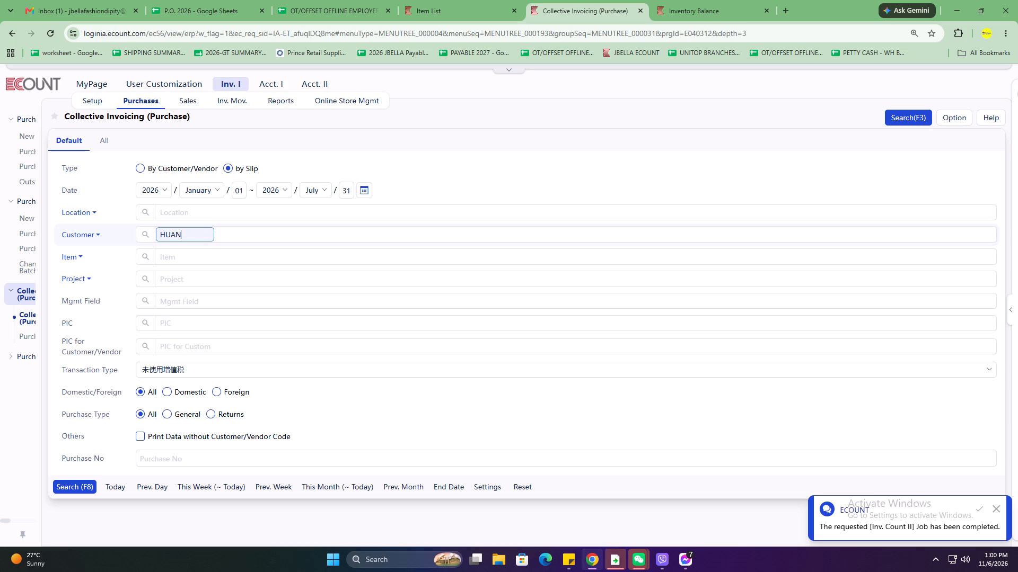
key(g)
key(Return)
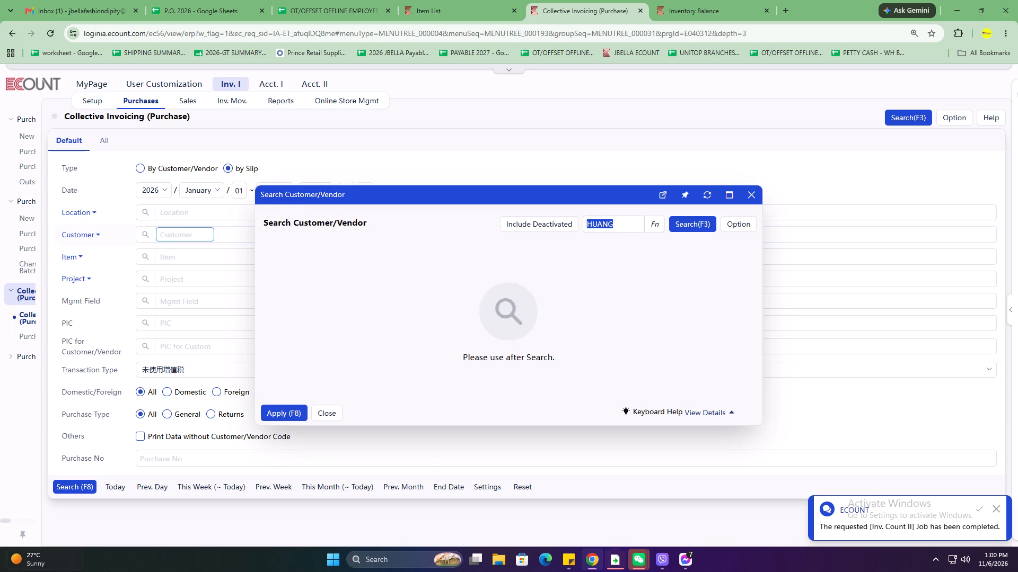
click(407, 303)
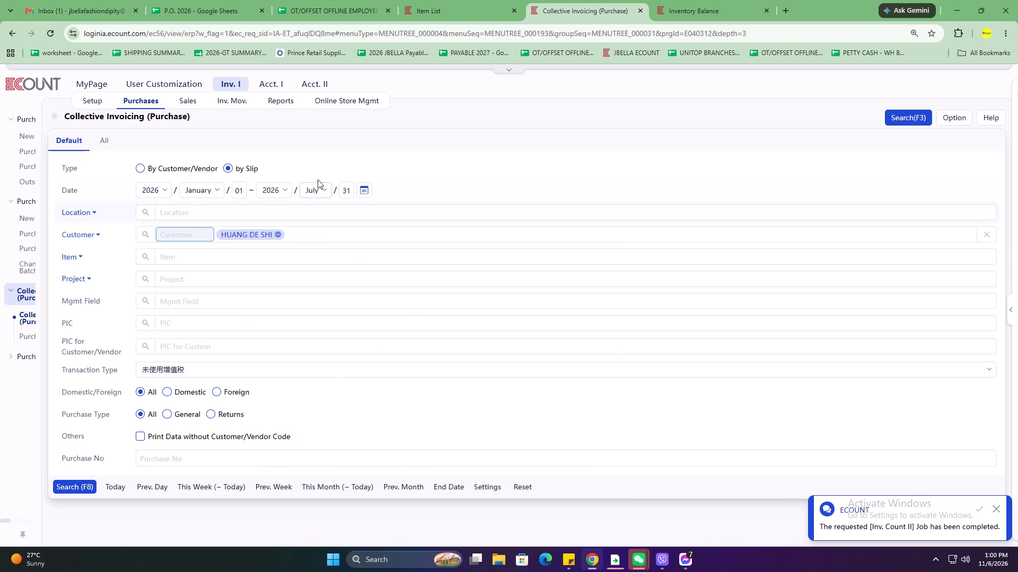
click(317, 190)
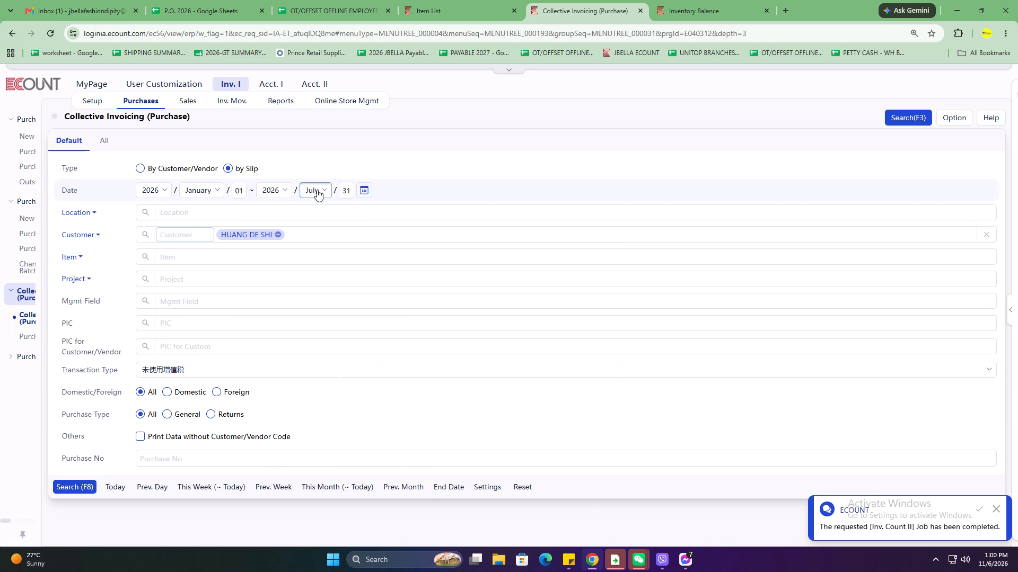
click(341, 292)
click(78, 482)
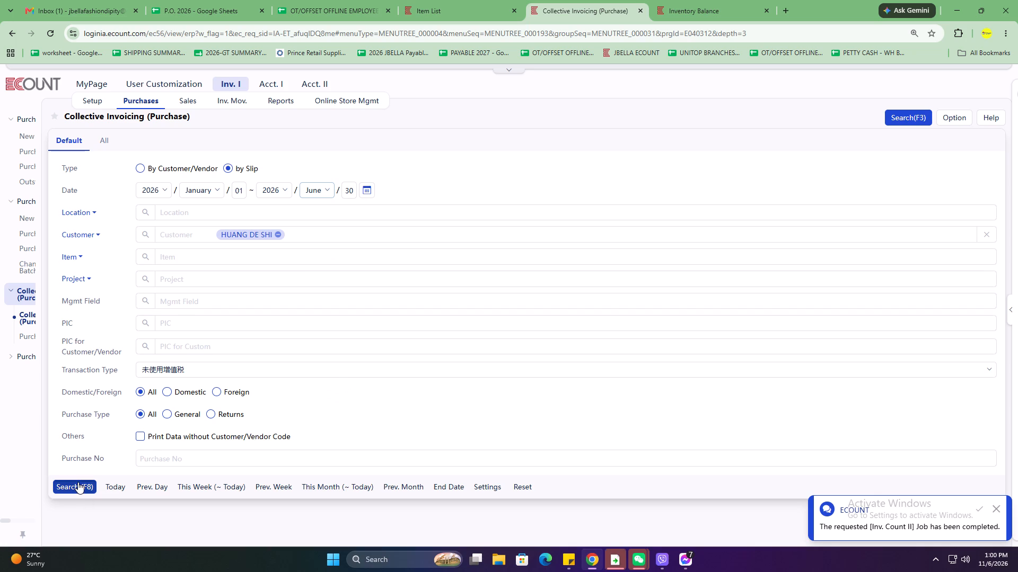
click(78, 482)
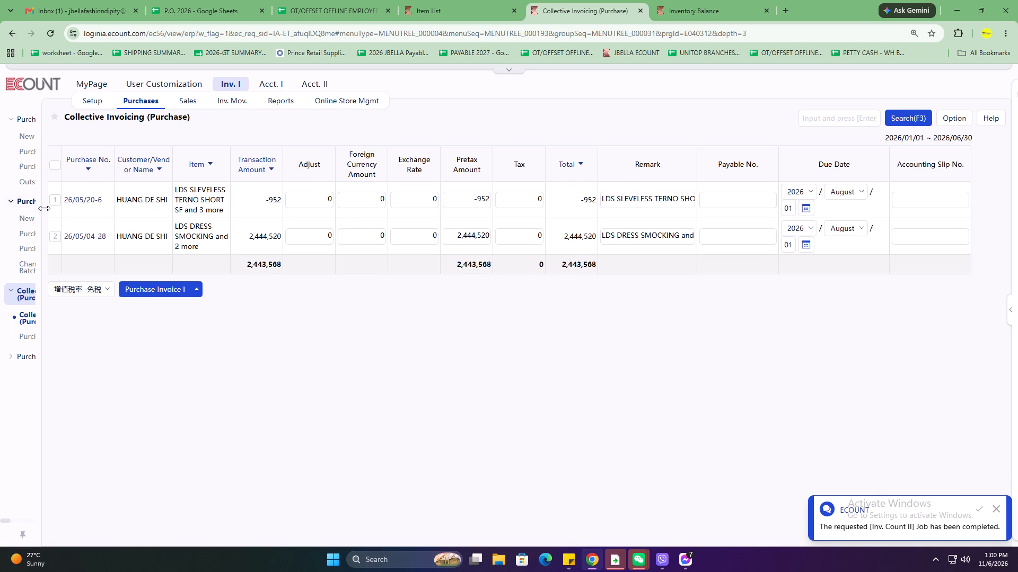
Generate and save Purchase Invoice I for vendor S26's purchase 26/05/20-6 under payable number SFDAMAGES2026.
click(50, 201)
click(740, 206)
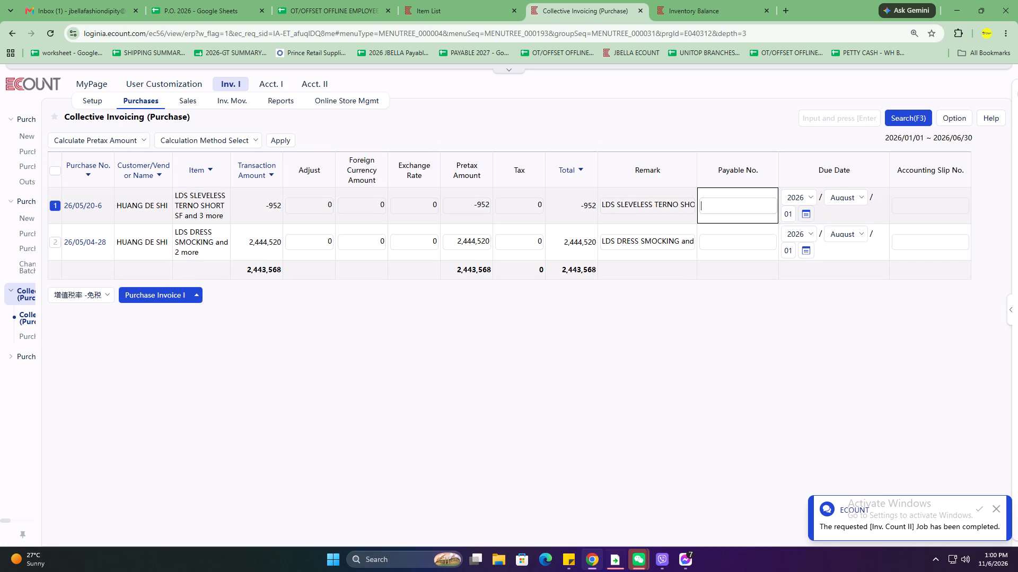
text(SF)
text(DAMAGES2026)
click(167, 301)
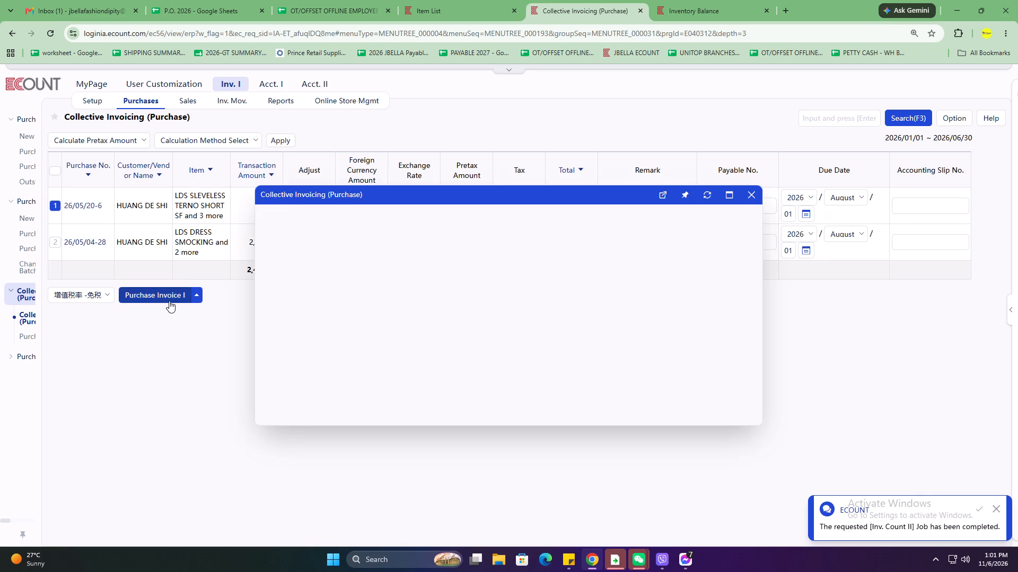
click(303, 455)
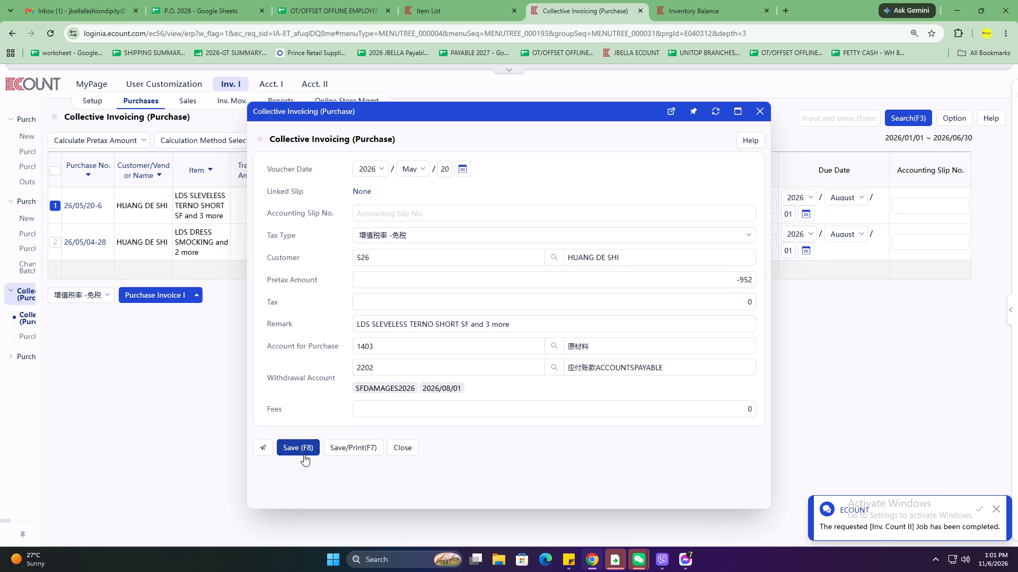
click(306, 448)
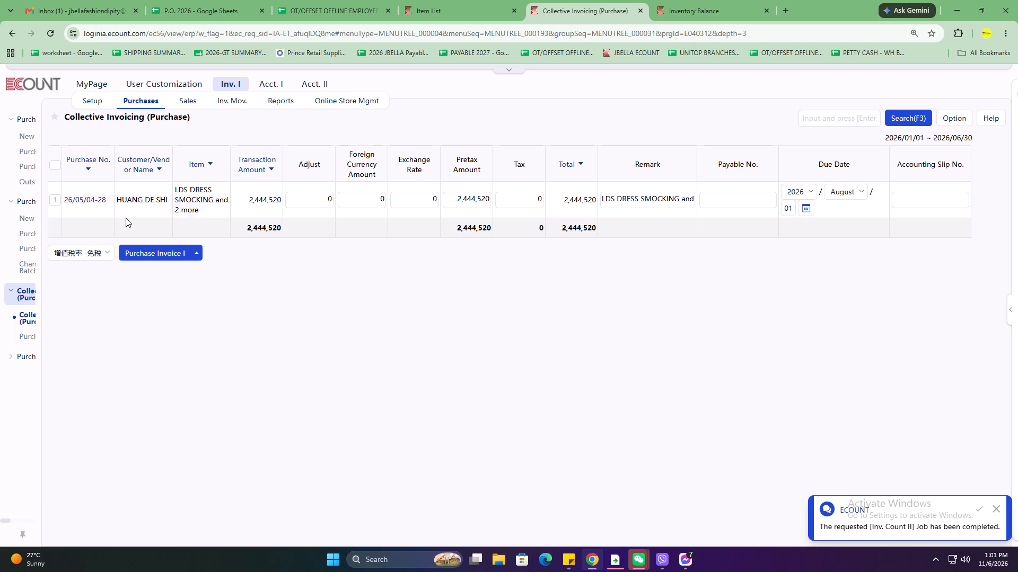
Generate and save Purchase Invoice I for vendor S26's purchase 26/05/04-28 under payable number SF52026.
click(54, 198)
click(750, 202)
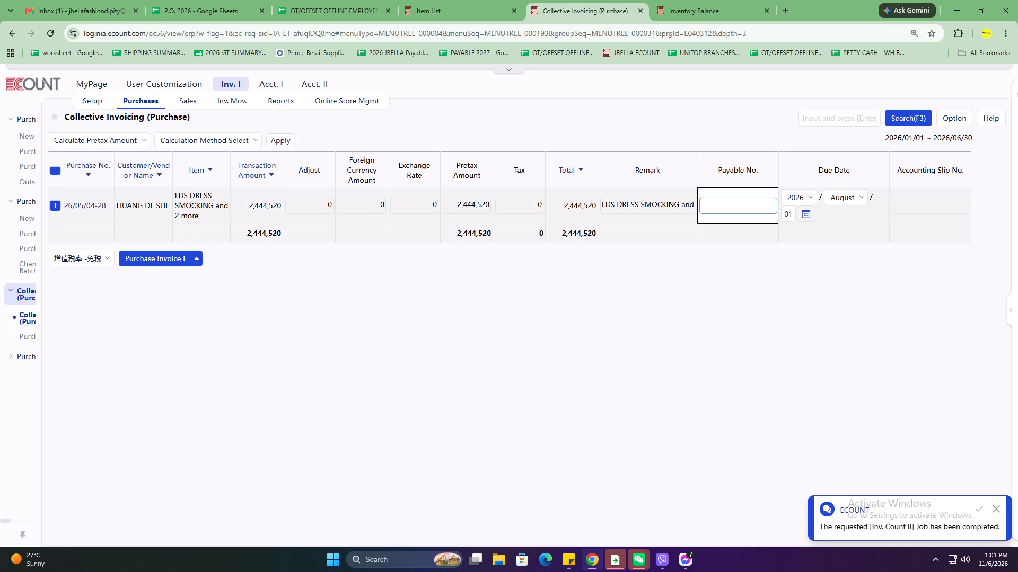
text(SF)
text(00)
key(BackSpace)
key(BackSpace)
text(52026)
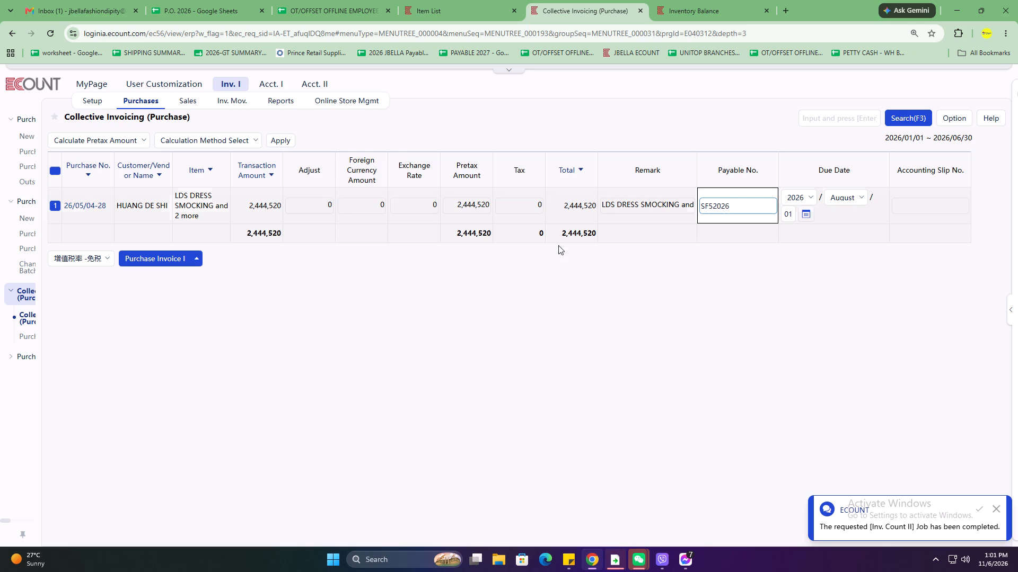
click(161, 258)
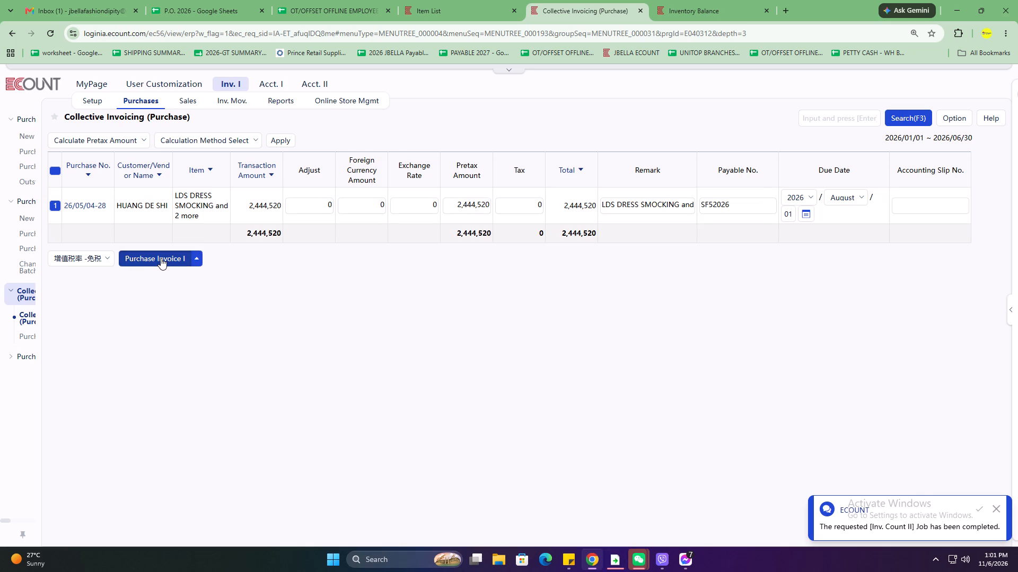
click(310, 445)
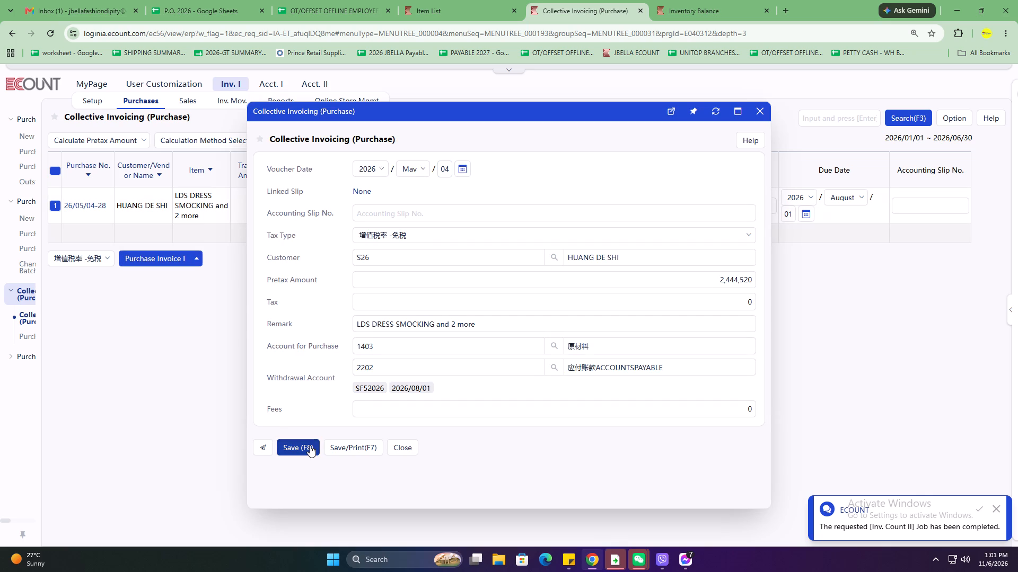
Search vendor S26's purchases again with the end date extended to 2026/07/31.
click(891, 129)
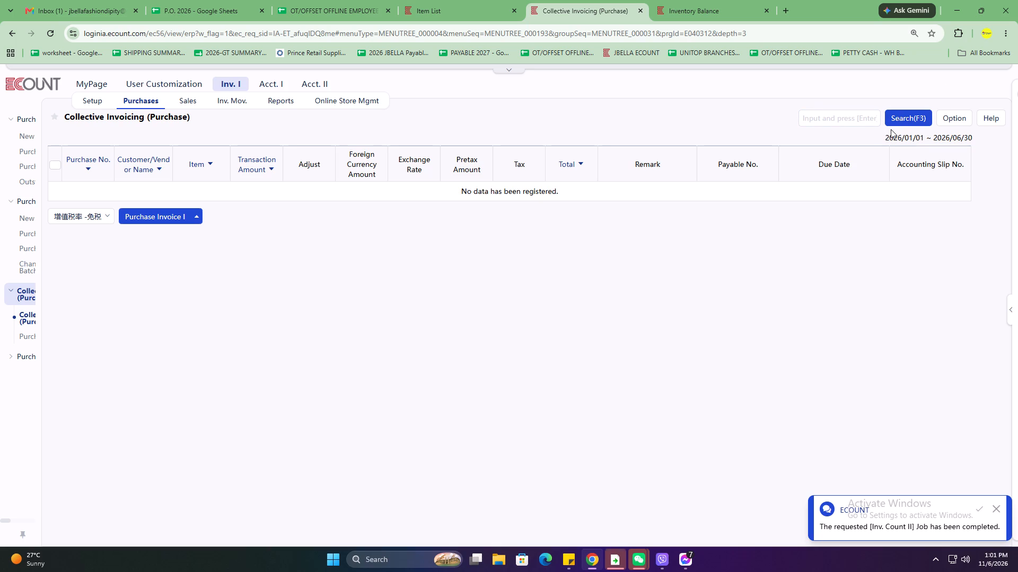
click(901, 125)
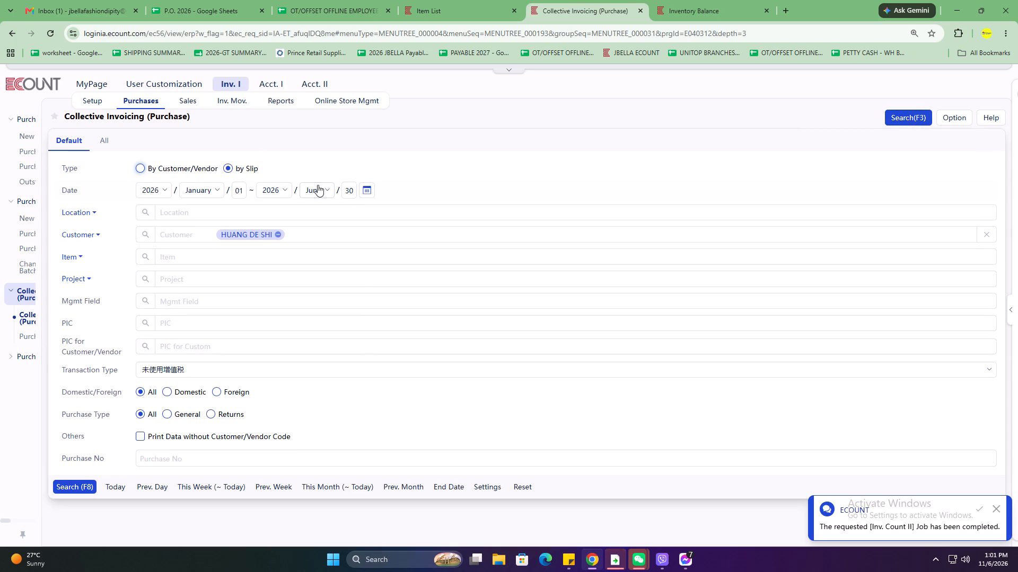
click(319, 186)
click(333, 309)
click(347, 185)
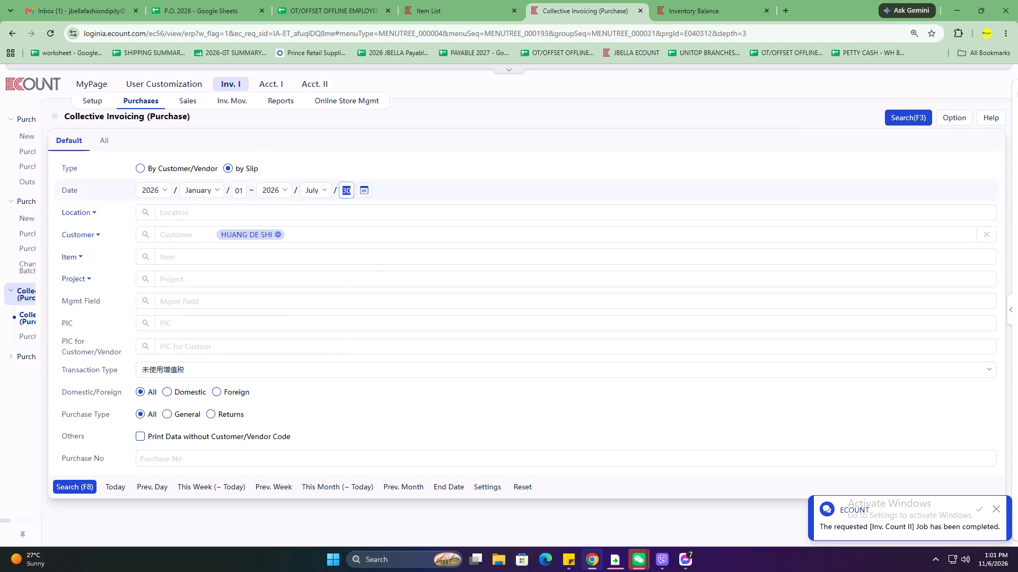
text(31)
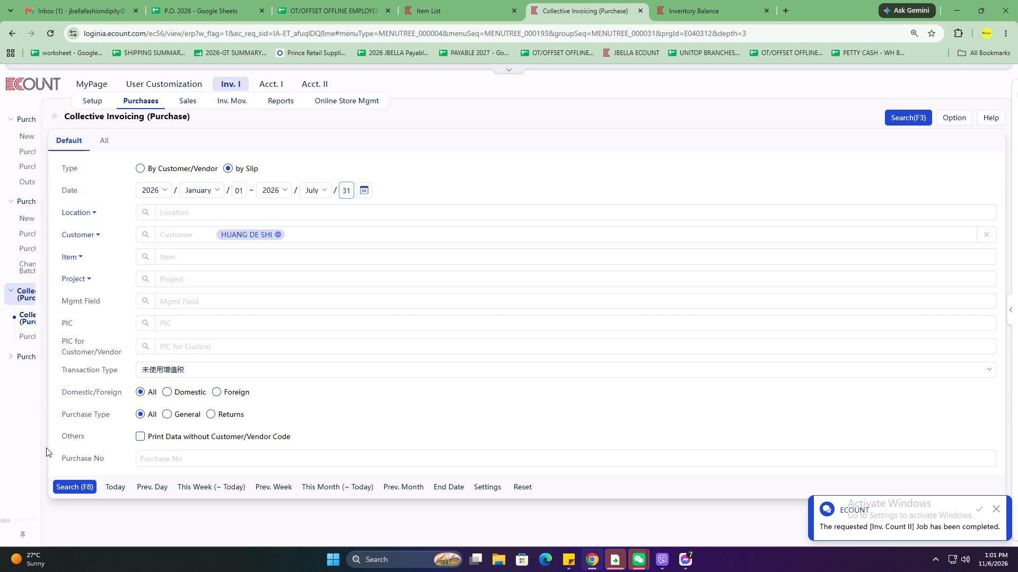
click(67, 482)
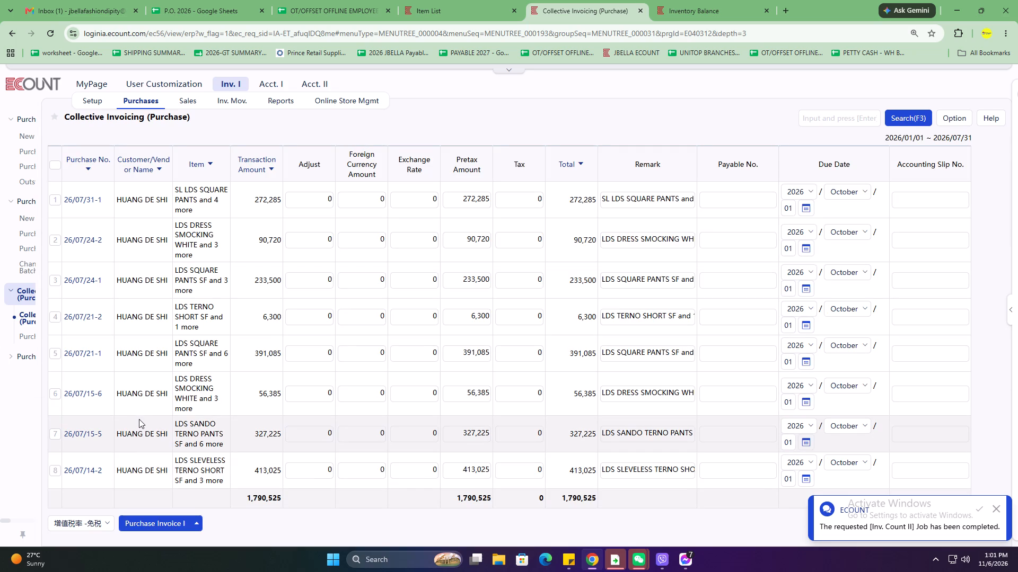
Select vendor S26's purchases 26/07/14-2, 26/07/15-5, 26/07/21-1, 26/07/24-1 and 26/07/31-1.
scroll(139, 418, down, 4)
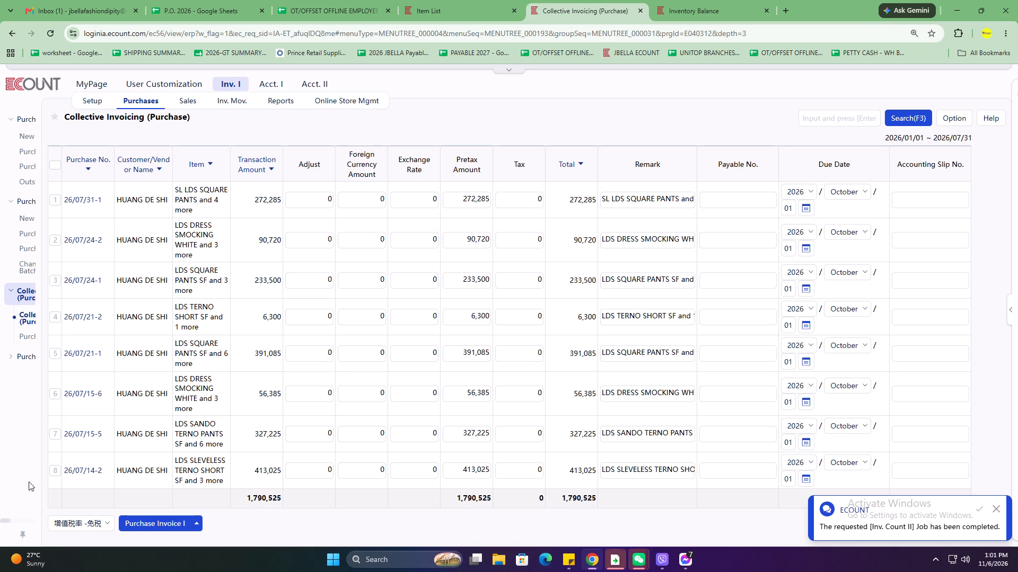
click(59, 470)
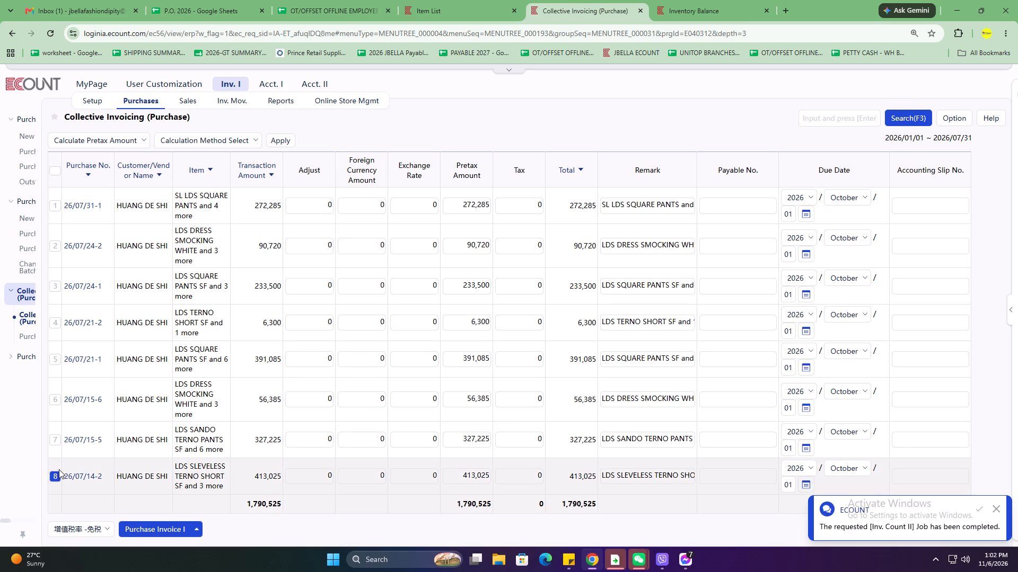
click(56, 440)
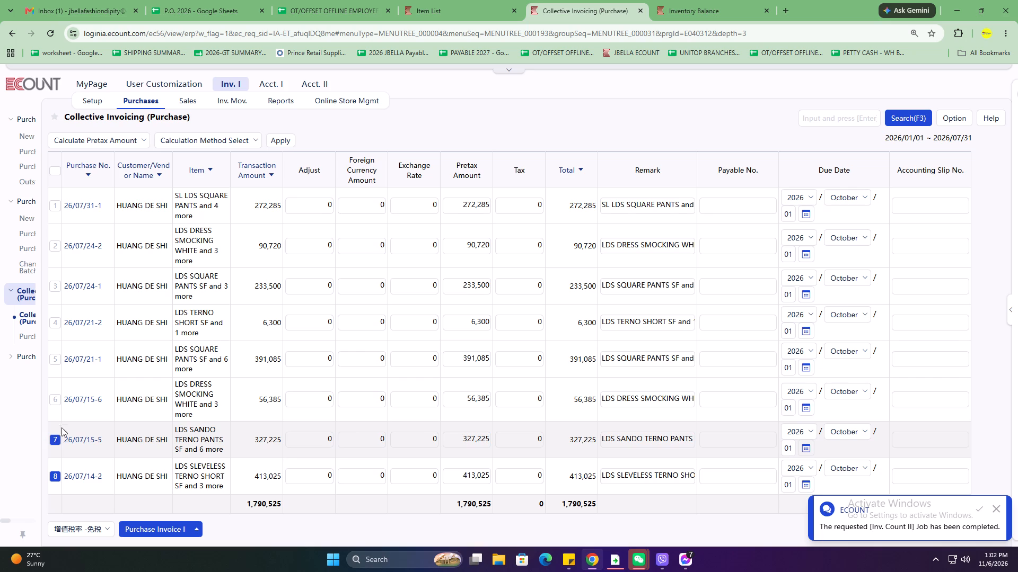
click(58, 362)
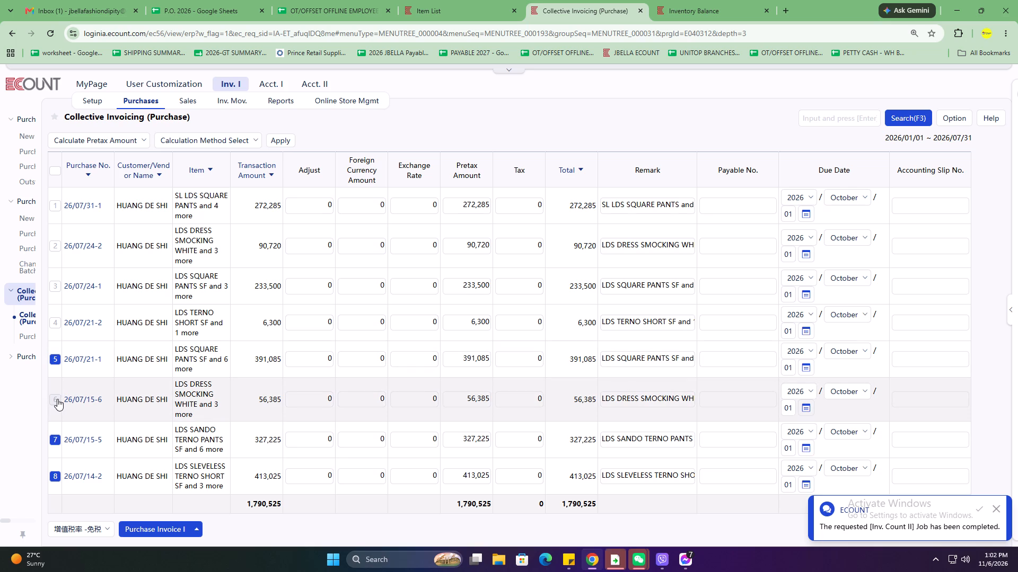
click(57, 285)
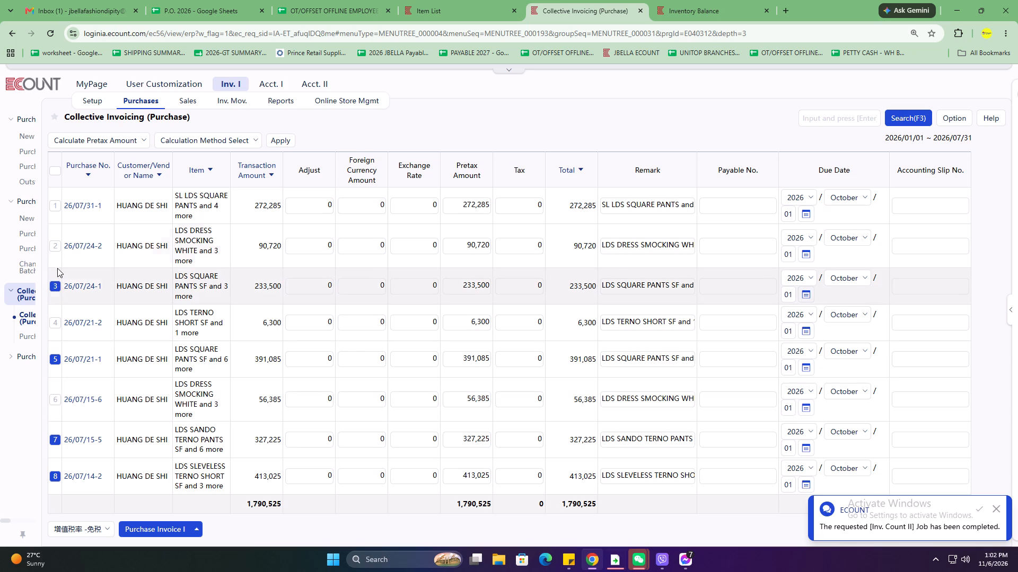
click(57, 207)
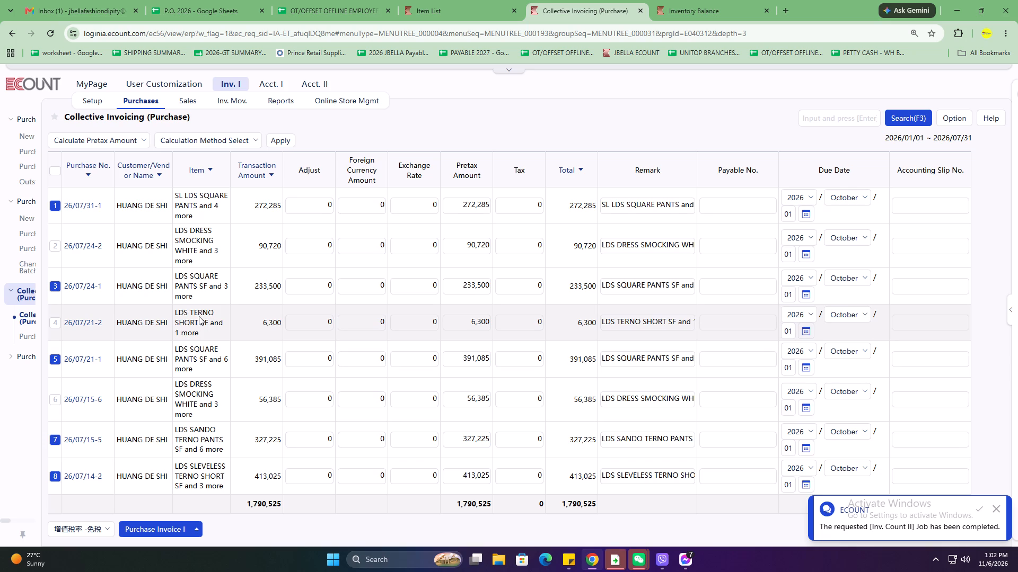
Enter payable number SF72026 for the selected purchases 26/07/31-1, 26/07/24-1, 26/07/21-1, 26/07/15-5 and 26/07/14-2.
click(715, 213)
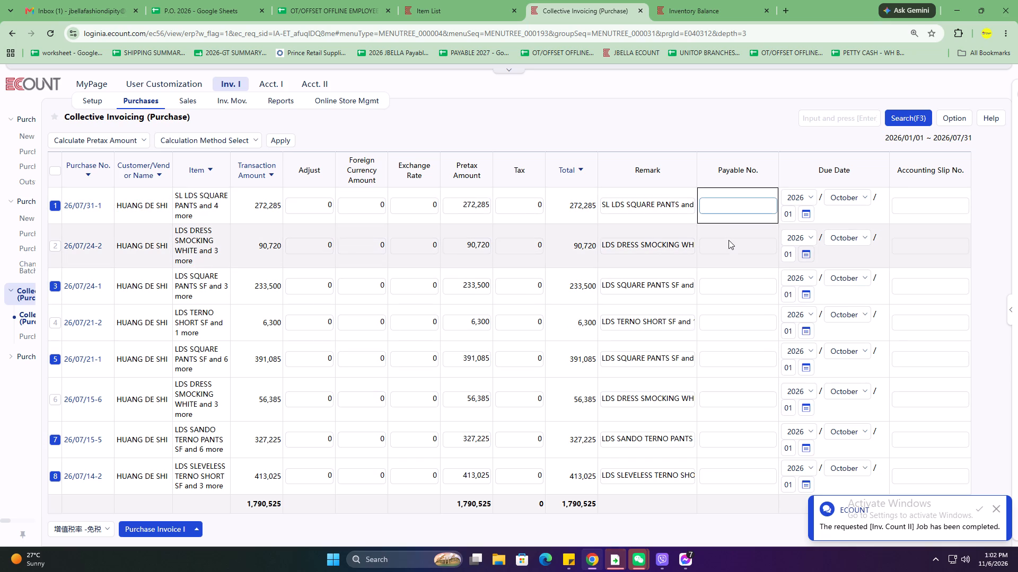
key(s)
key(f)
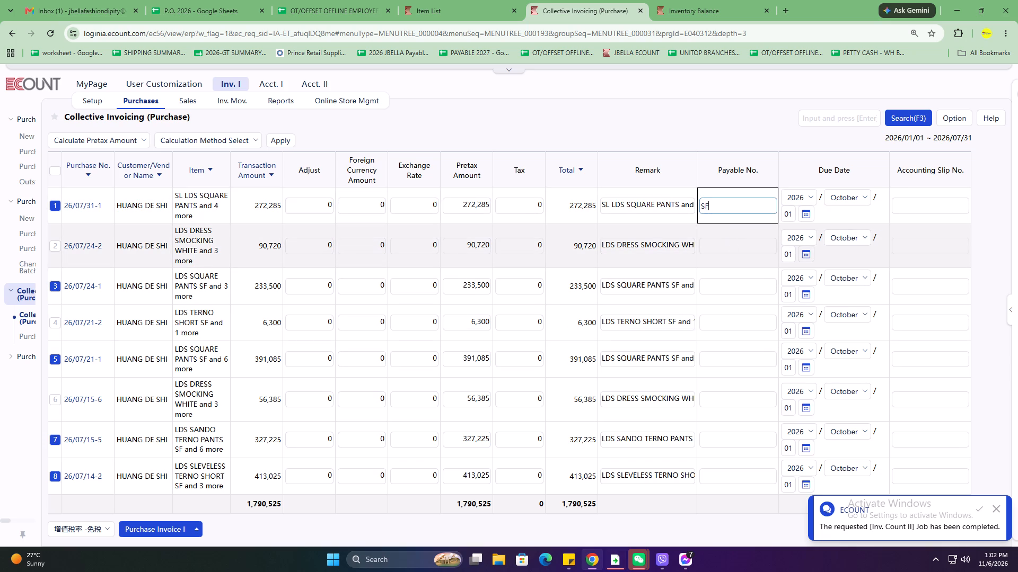
text(72026)
key(Return)
double_click(742, 205)
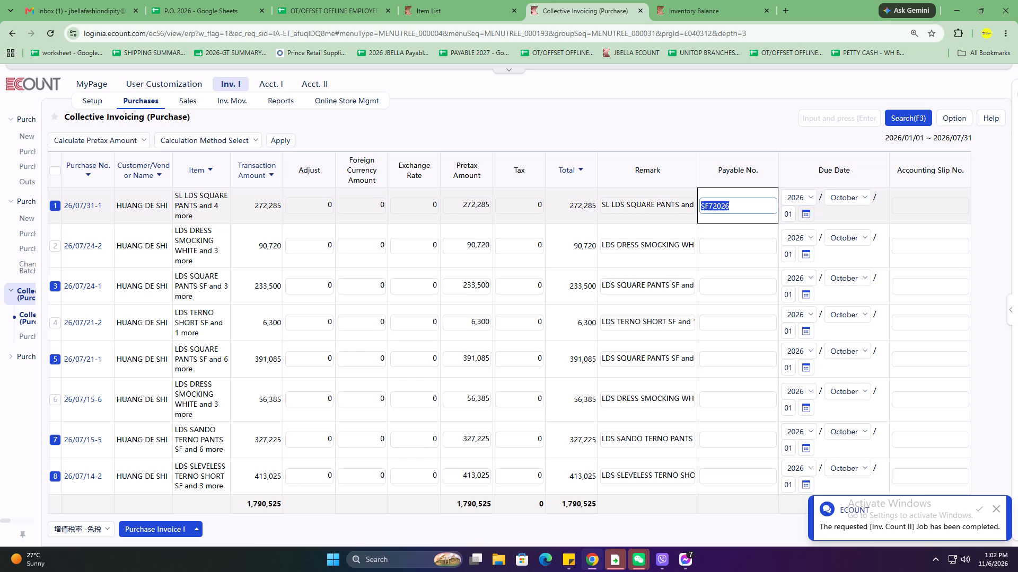
key(ctrl+c)
click(739, 245)
click(744, 280)
key(ctrl+v)
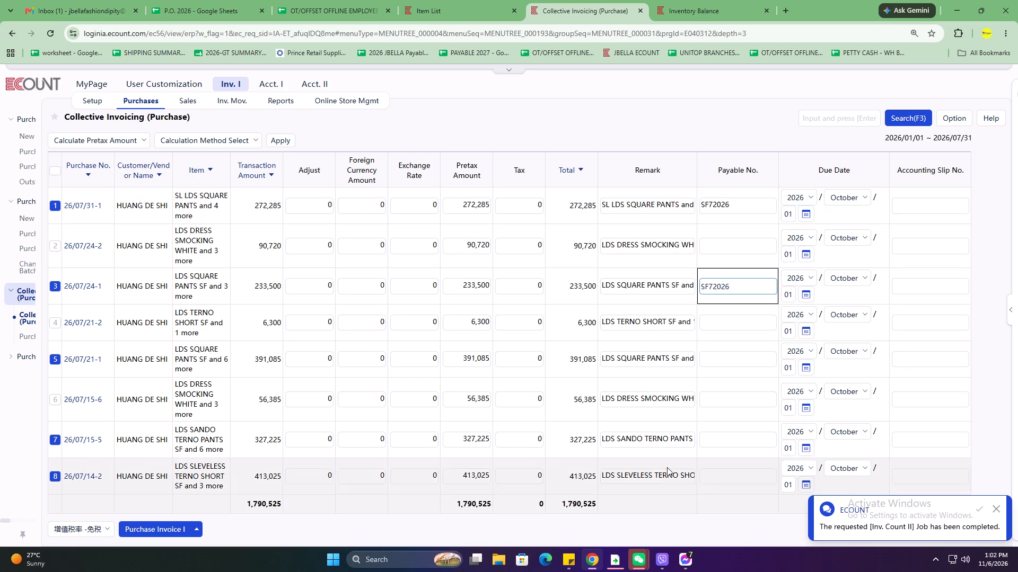
click(742, 368)
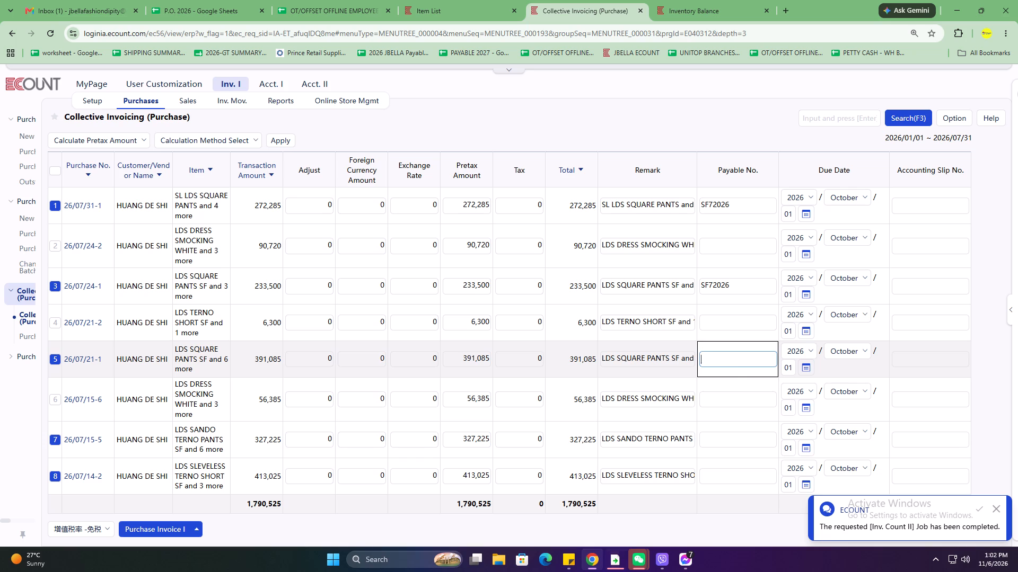
key(ctrl+v)
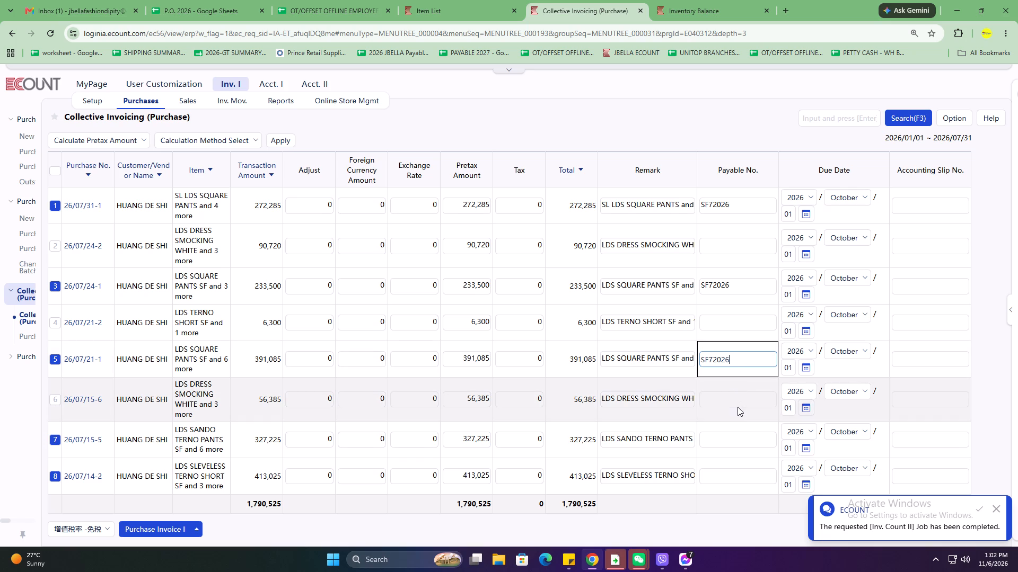
click(741, 435)
key(ctrl+v)
click(740, 481)
key(ctrl+v)
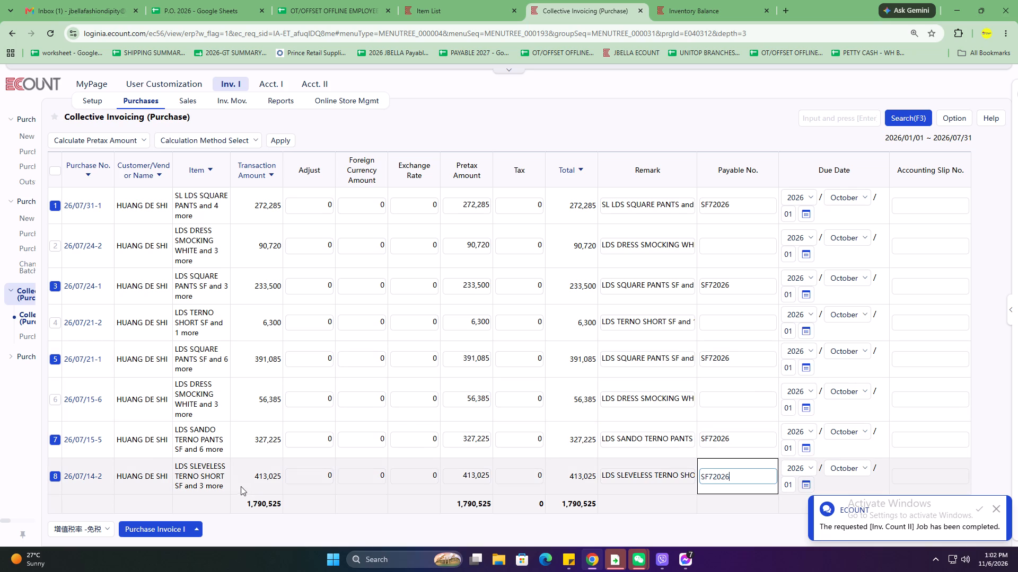
Generate and save Purchase Invoice I for vendor S26's five selected July purchases, accepting the payable number SF72026.
click(161, 534)
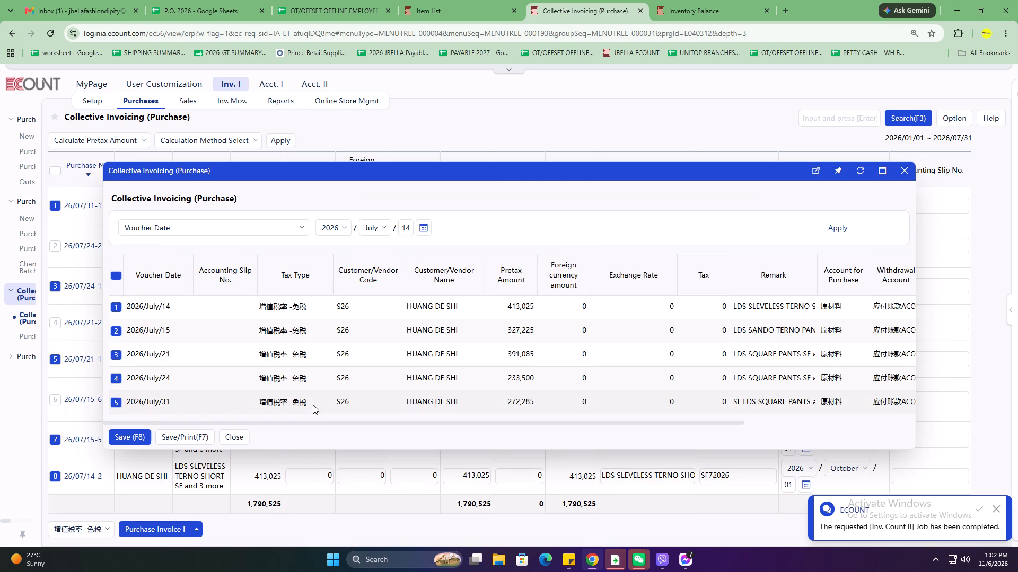
click(144, 437)
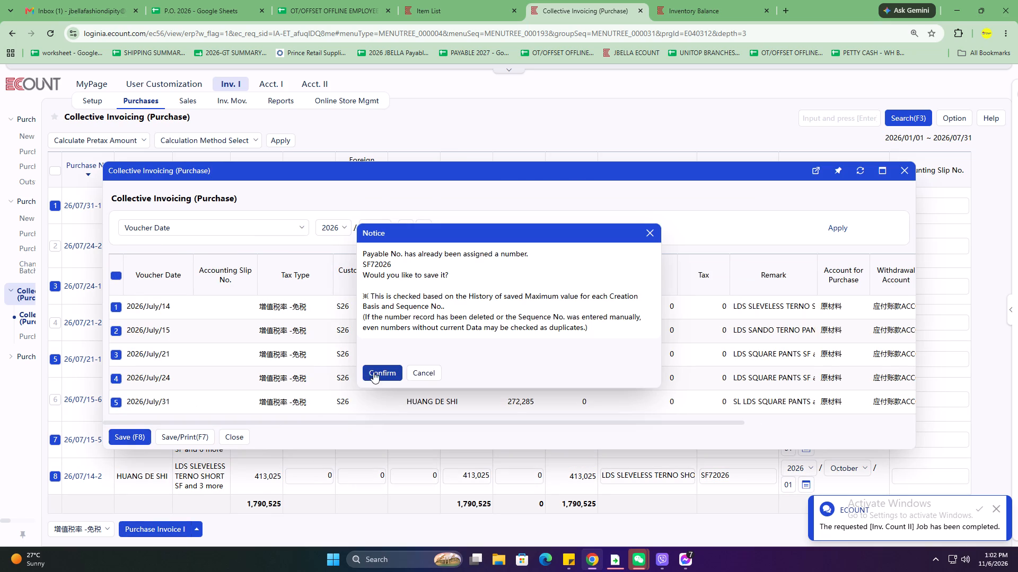
click(377, 370)
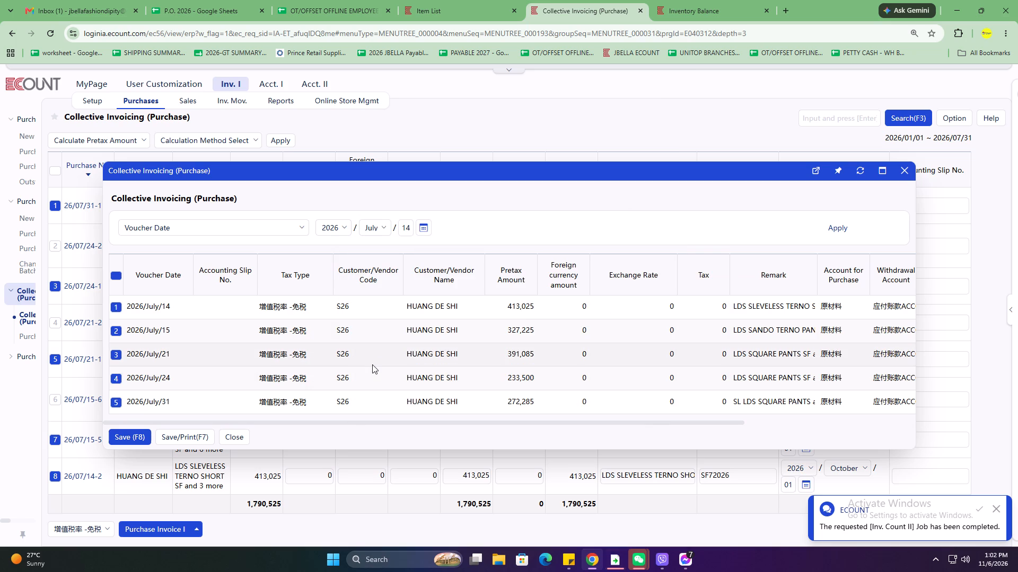
click(280, 414)
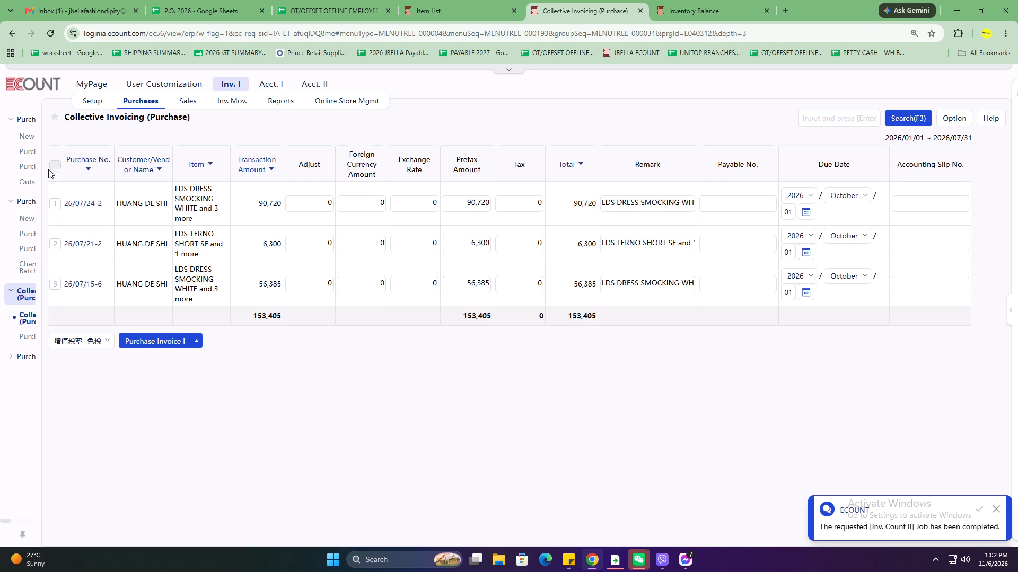
Select vendor S26's remaining purchases 26/07/24-2 and 26/07/21-2 for invoicing.
click(59, 201)
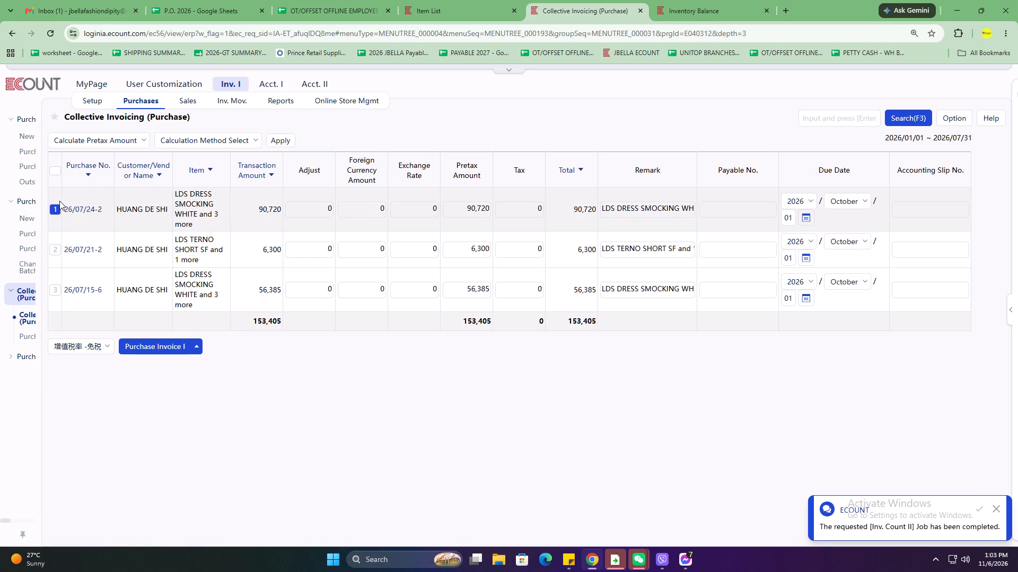
click(59, 253)
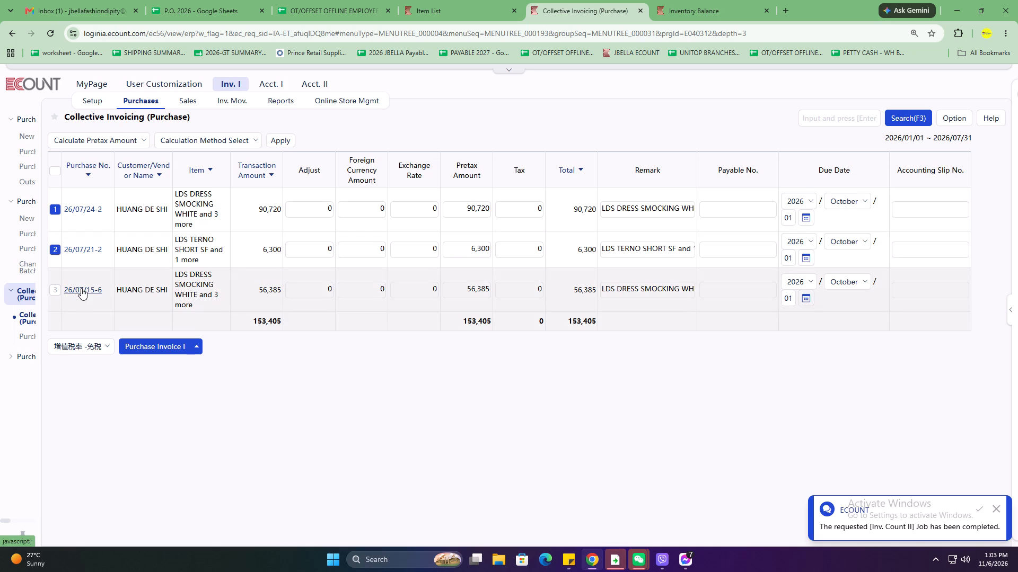
Open purchase 26/07/15-6 and review its item lines, widening the item name column to read the full names.
click(81, 288)
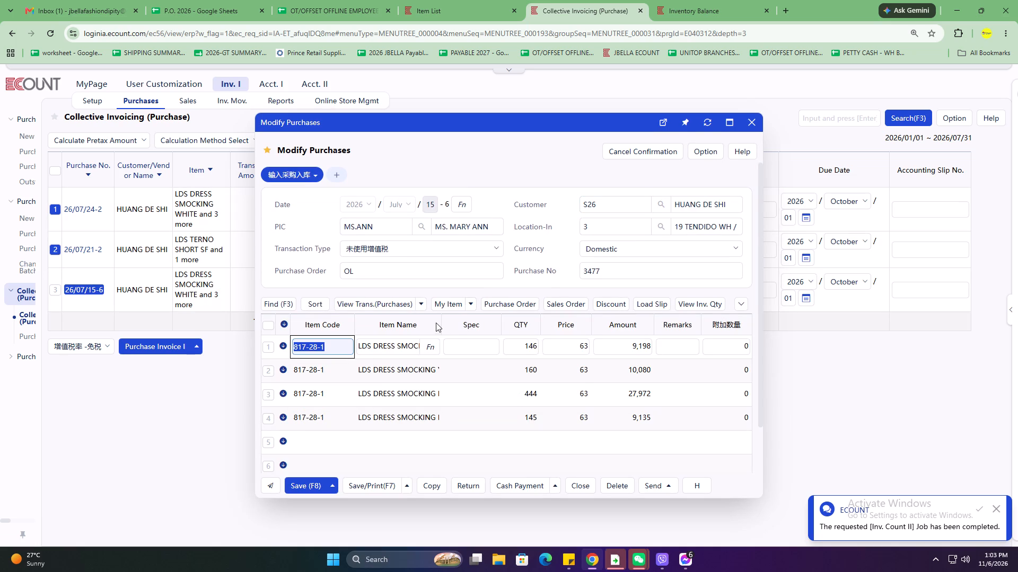
drag(441, 319, 480, 322)
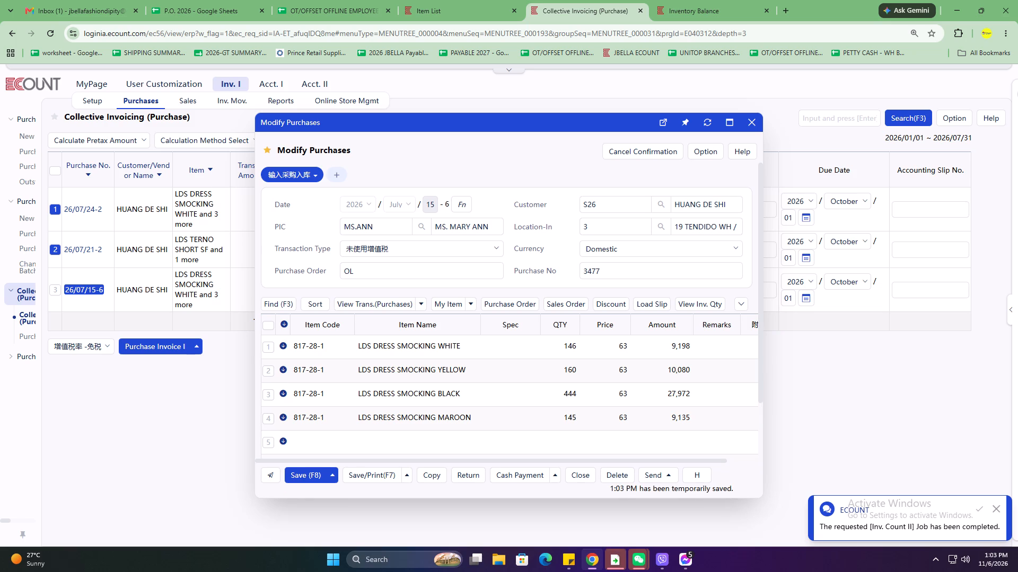
scroll(512, 319, down, 4)
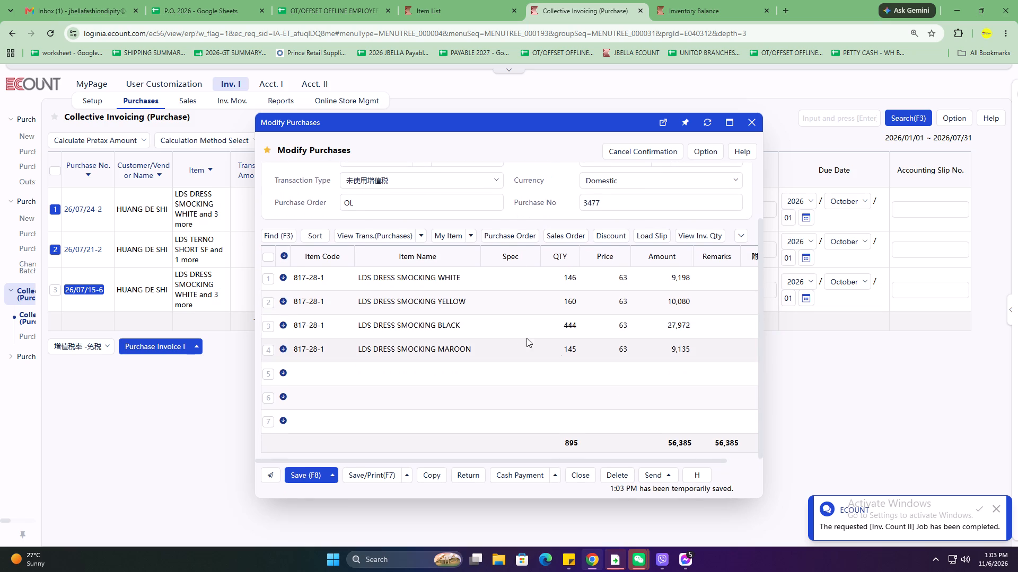
click(566, 357)
scroll(566, 381, up, 2)
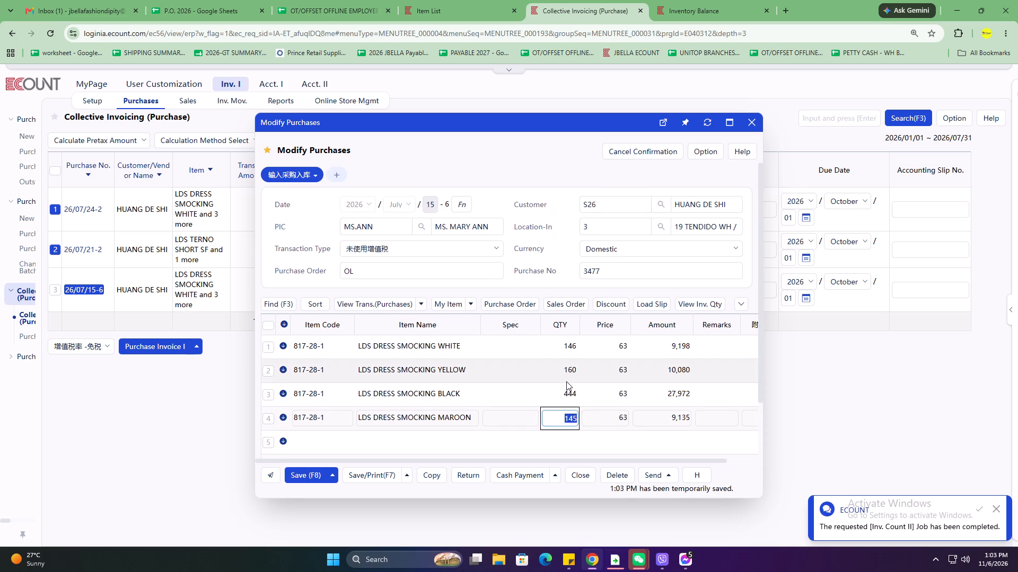
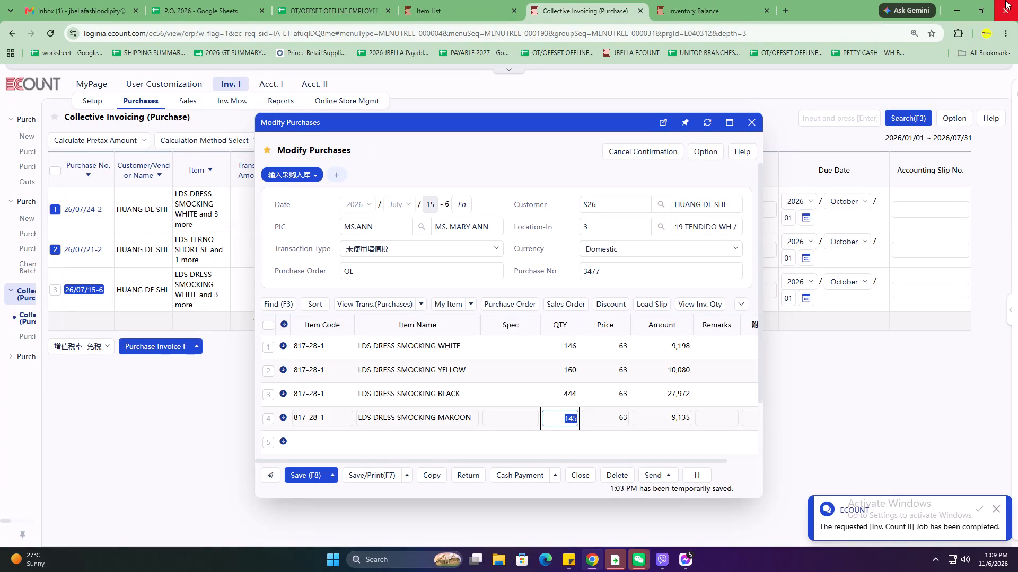
Set the LDS DRESS SMOCKING MAROON quantity in purchase 26/07/15-6 to 155 and save the purchase.
text(155)
key(Return)
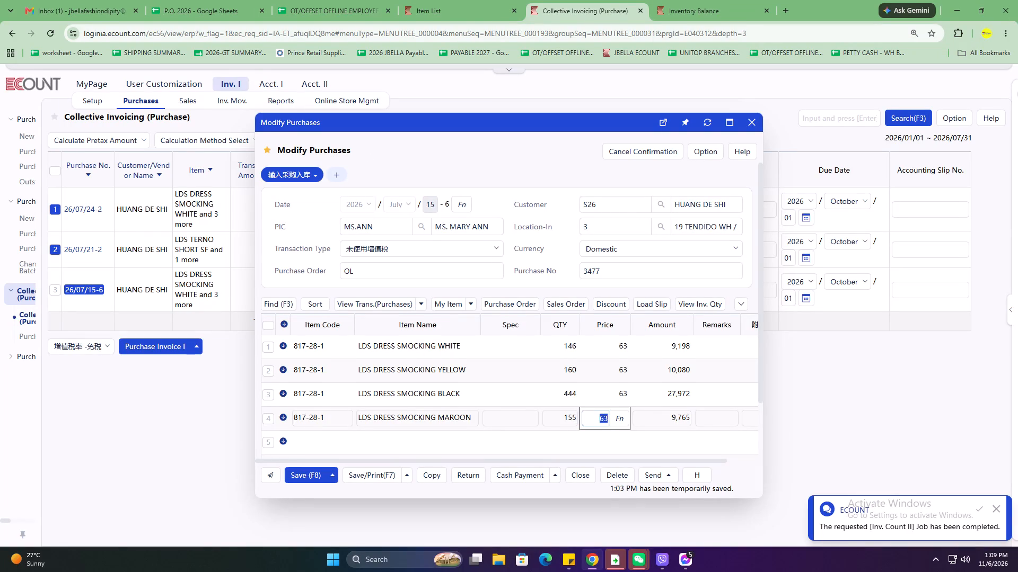
scroll(760, 408, down, 5)
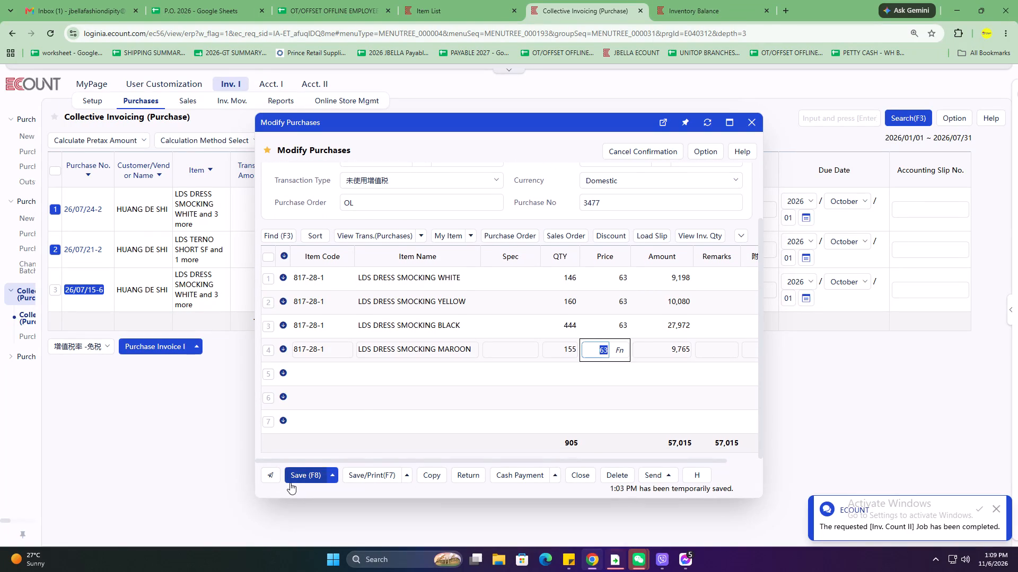
click(290, 483)
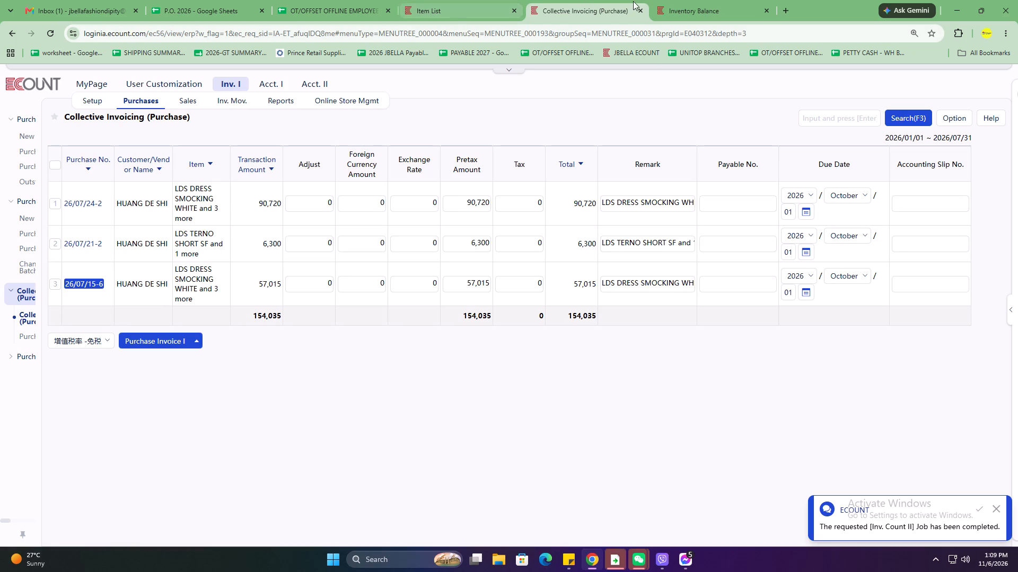
Open the Sales List and show all sales of every status from 2026/05/07 to 2026/12/06.
click(447, 0)
click(199, 108)
click(187, 105)
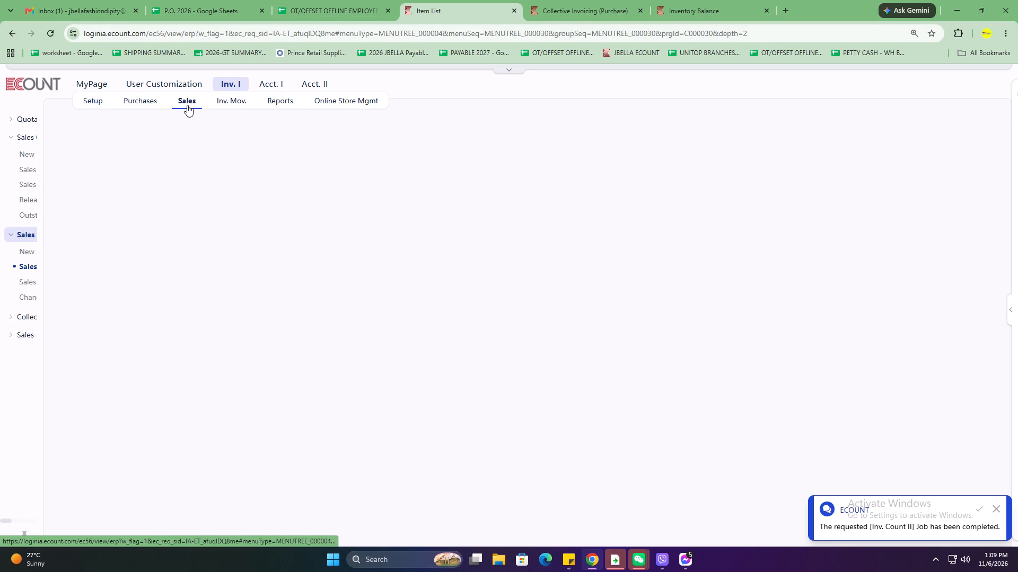
click(883, 125)
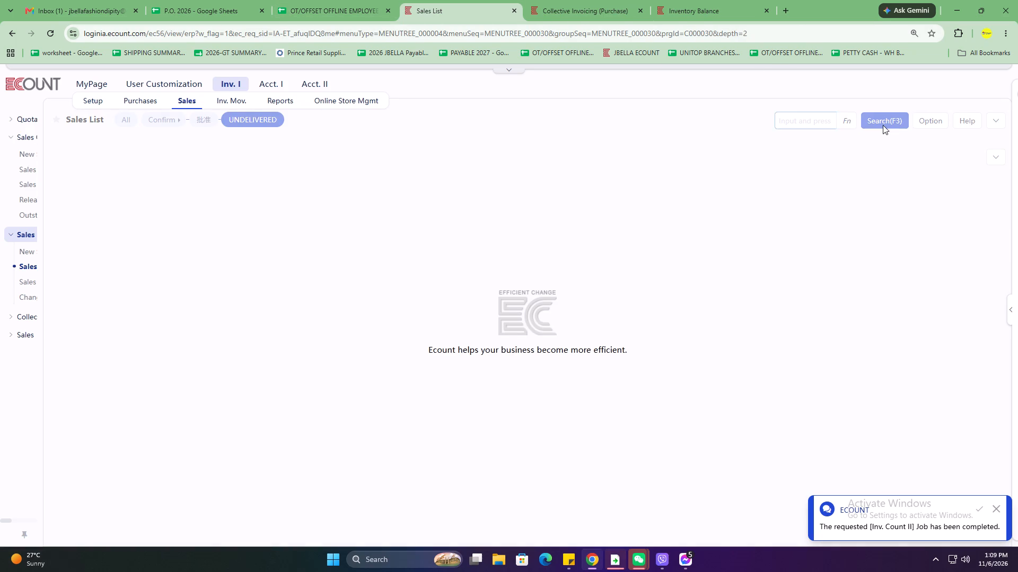
click(882, 124)
click(896, 123)
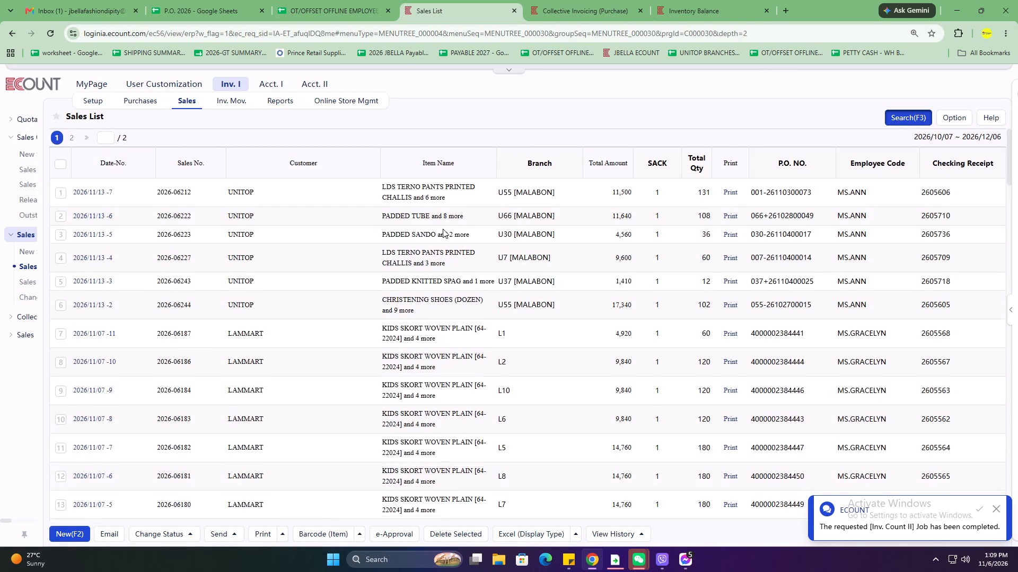
click(263, 164)
click(289, 197)
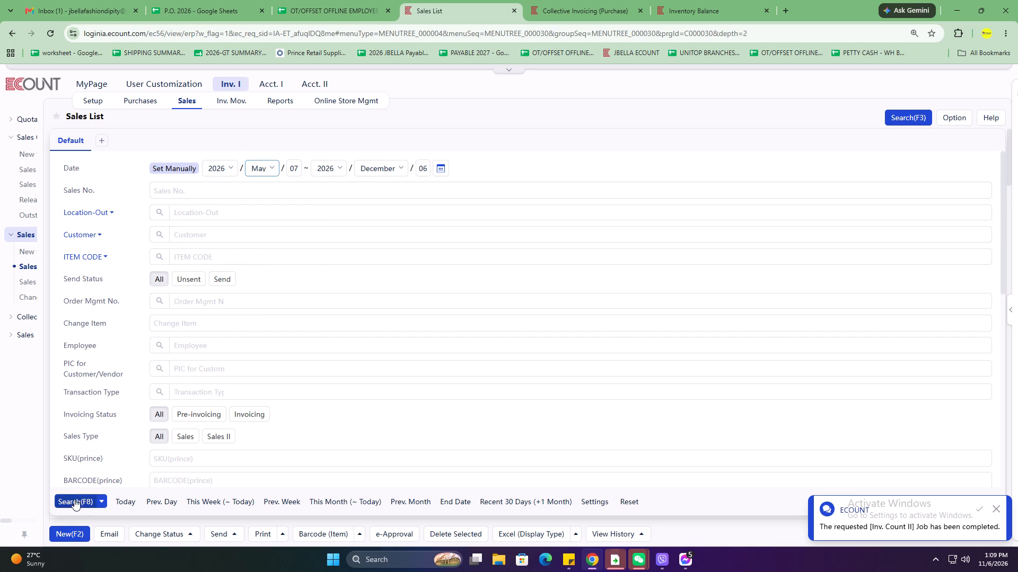
click(74, 499)
click(125, 119)
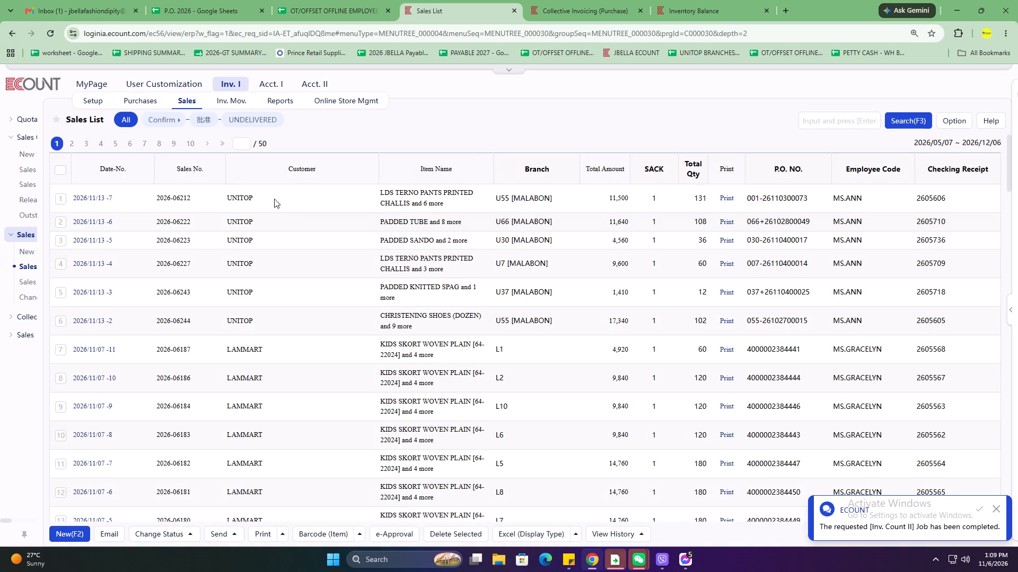
Search the sales list for 03344.
click(831, 117)
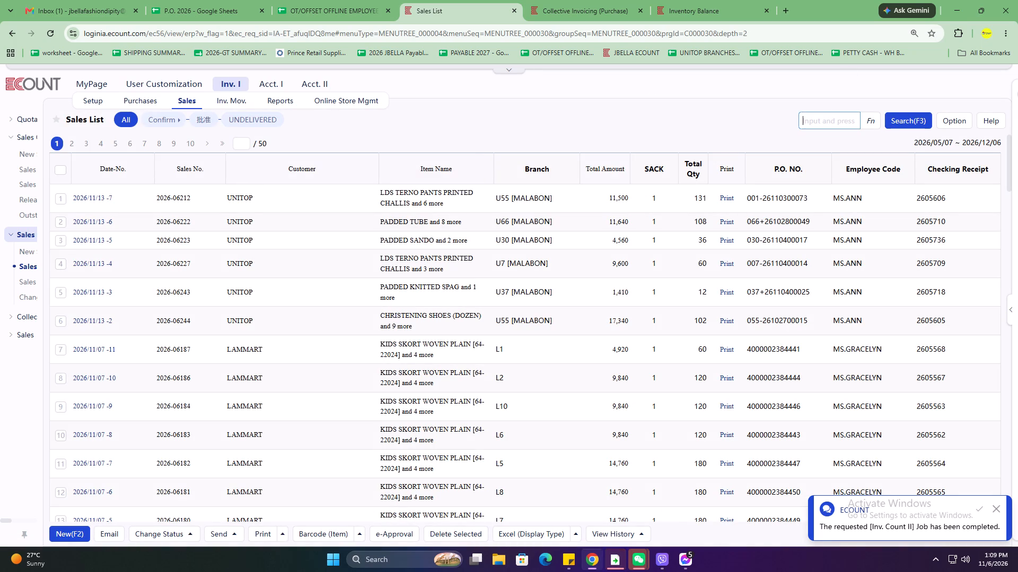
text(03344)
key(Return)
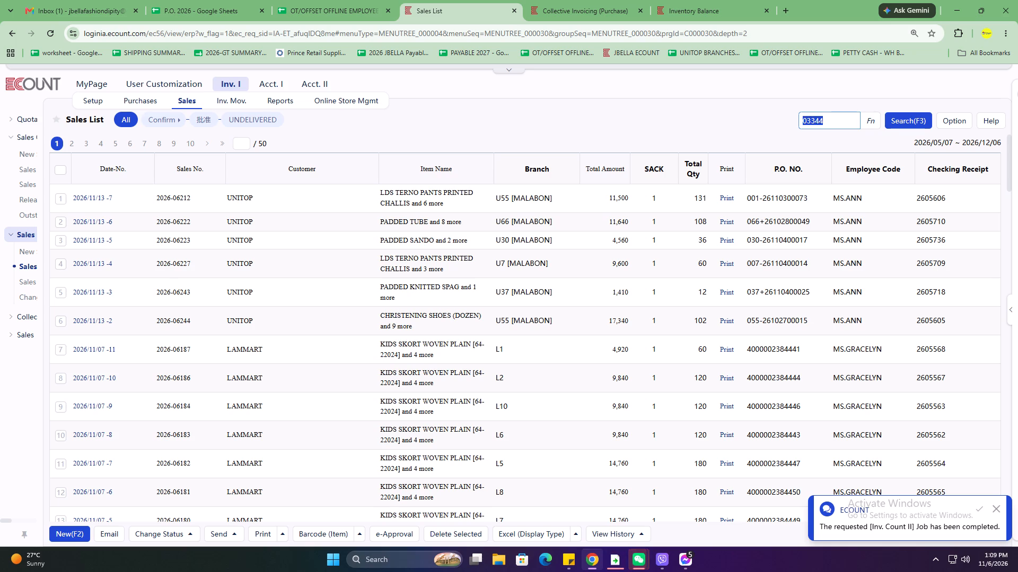
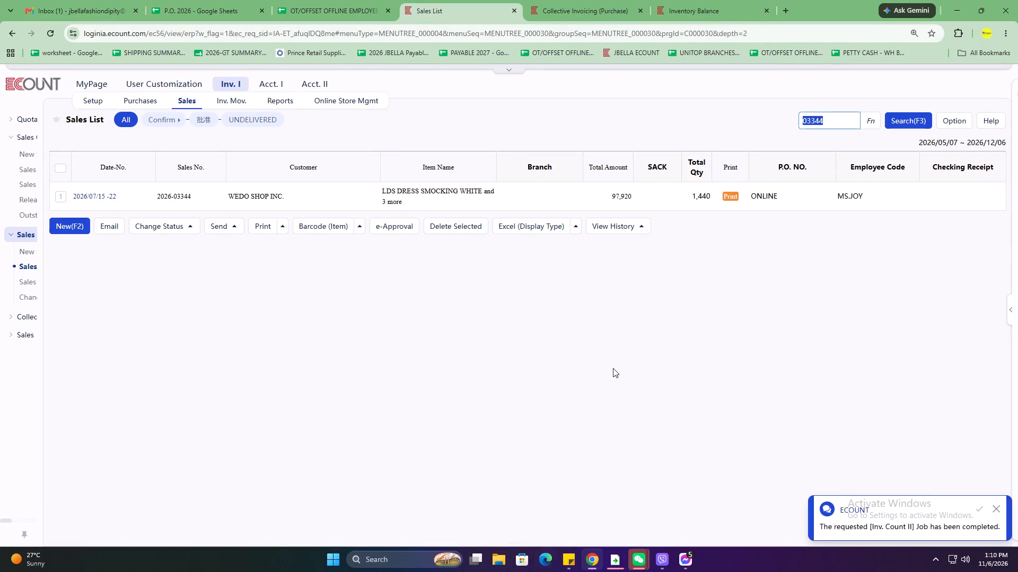
Open sale 2026/07/15-22 and check its item lines.
double_click(89, 199)
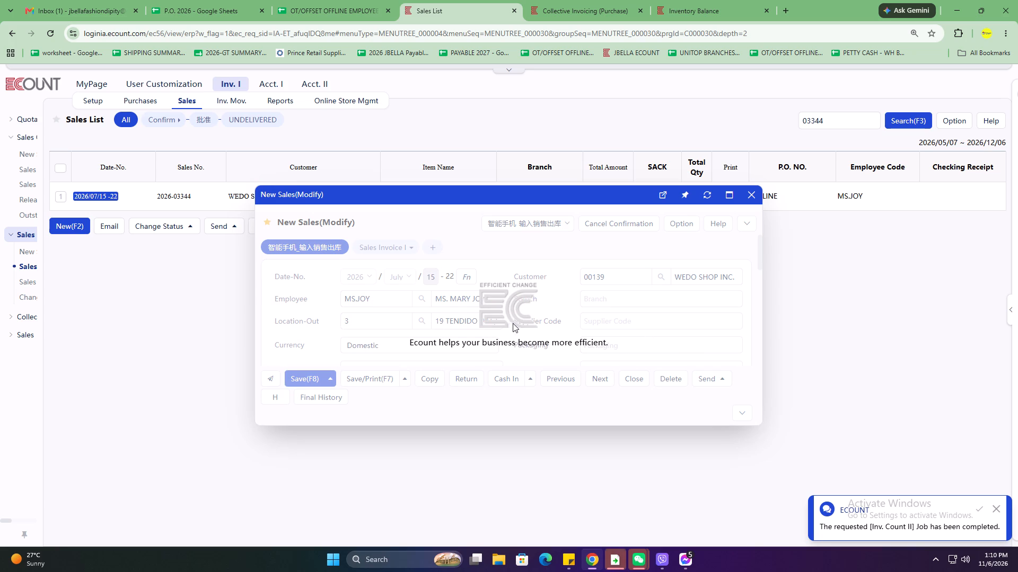
scroll(510, 318, down, 4)
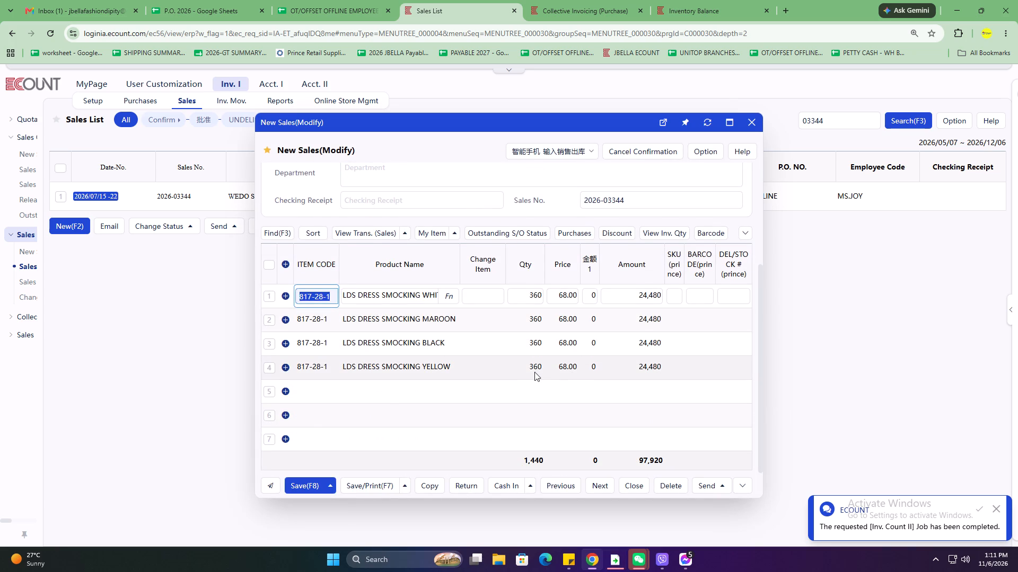
click(749, 125)
Filter the sales list by item code 817-28-1 and customer WEDO SHOP INC.
click(916, 117)
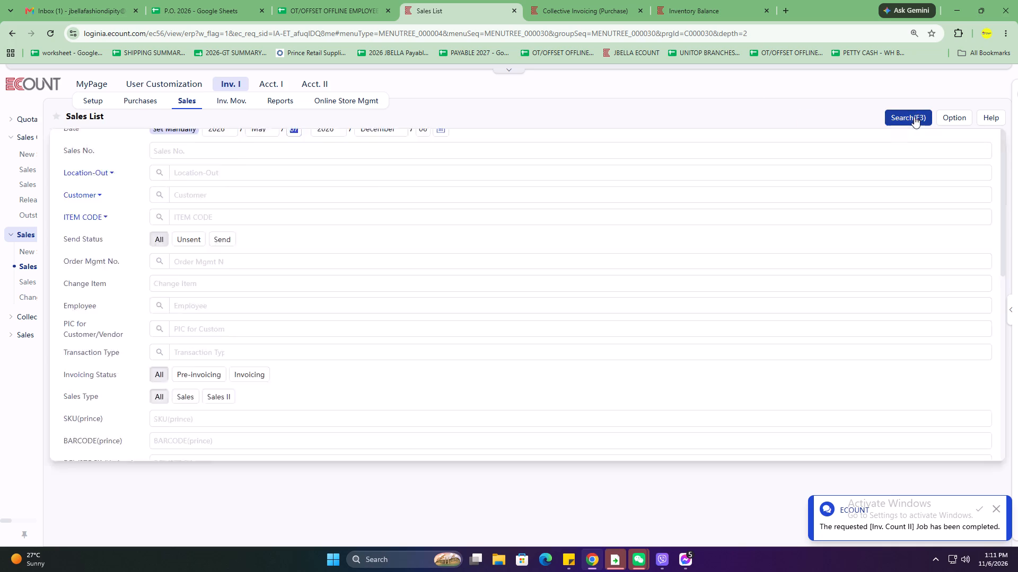
click(191, 265)
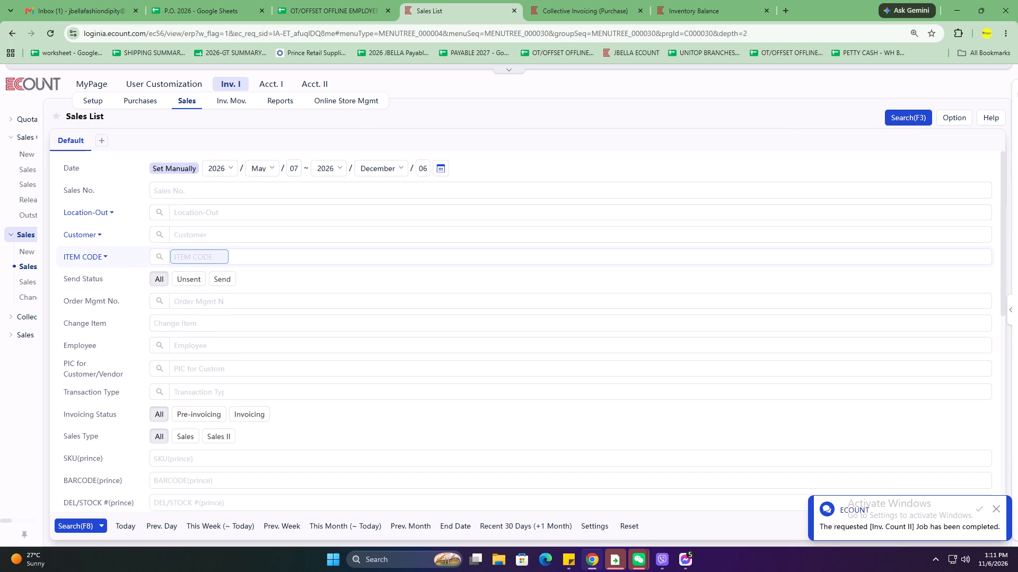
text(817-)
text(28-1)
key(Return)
click(219, 233)
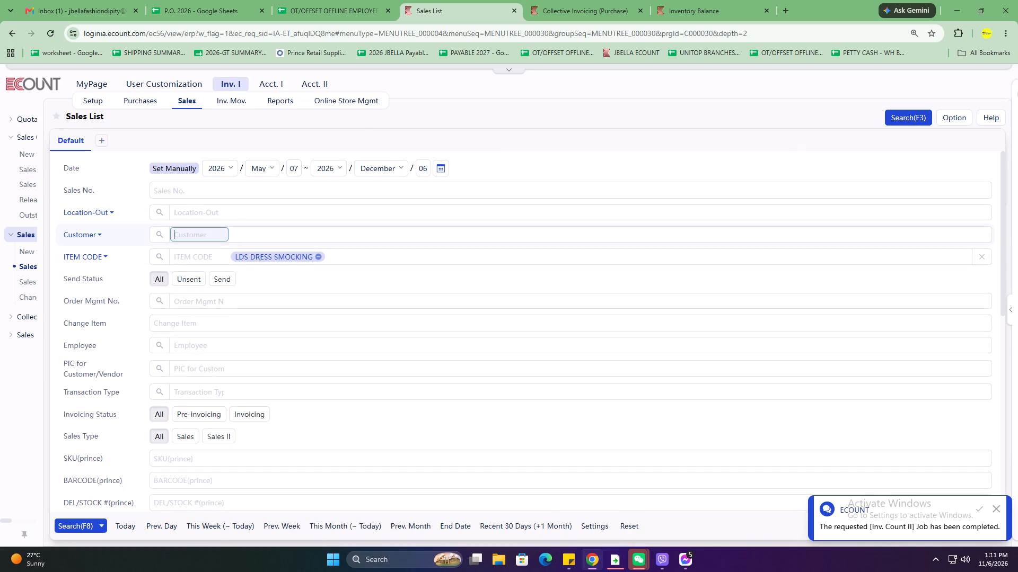
text(WED)
key(Return)
click(86, 531)
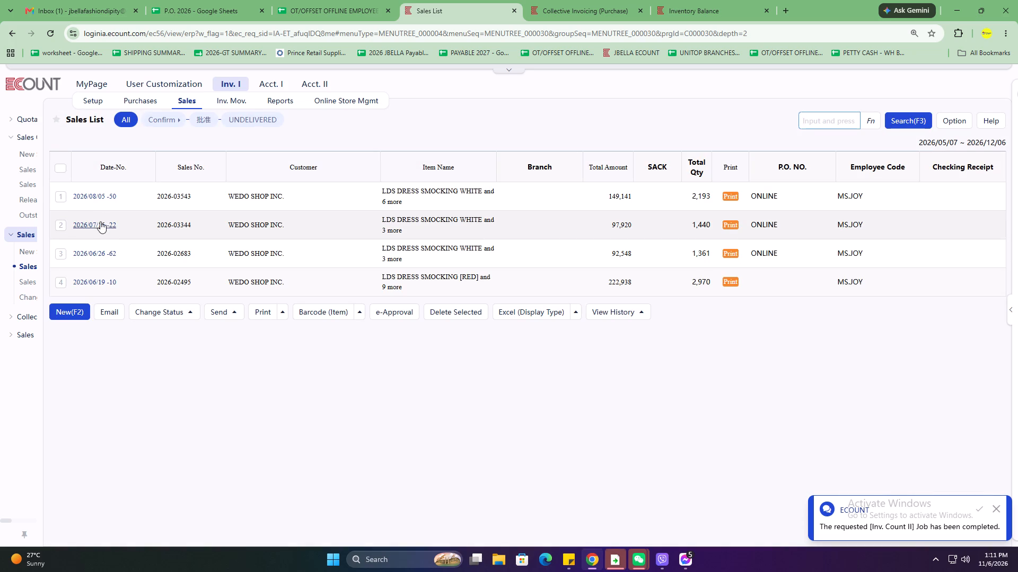
Examine the item lines and quantities of WEDO SHOP INC. sales 2026/07/15-22 and 2026/08/05-50.
click(100, 228)
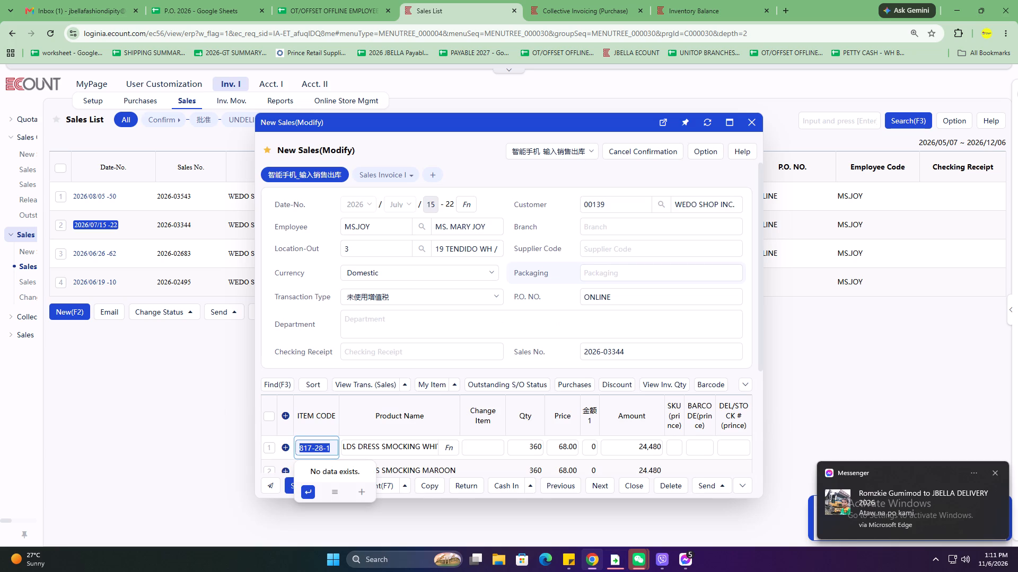
scroll(516, 273, down, 4)
scroll(515, 273, up, 1)
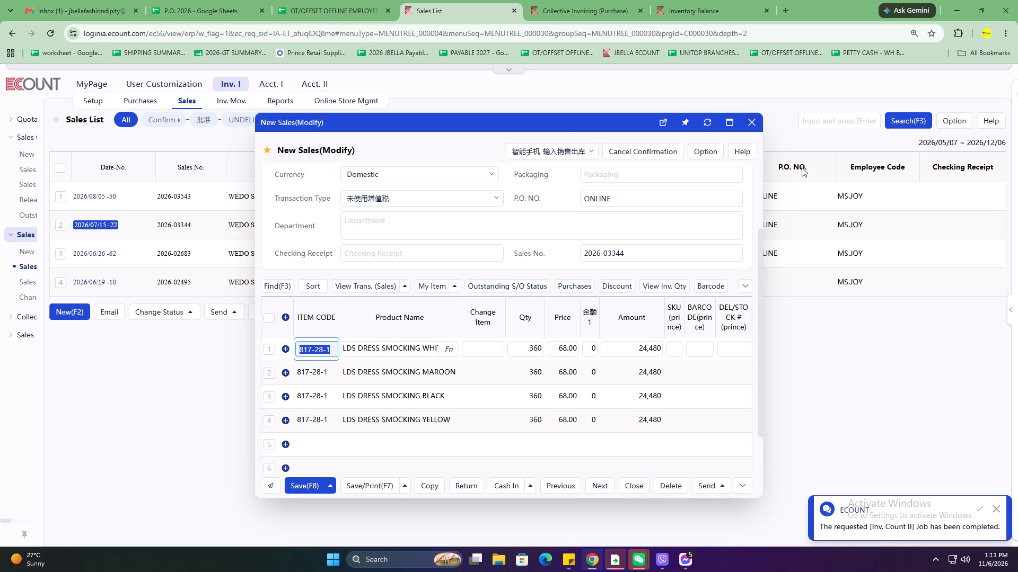
click(758, 130)
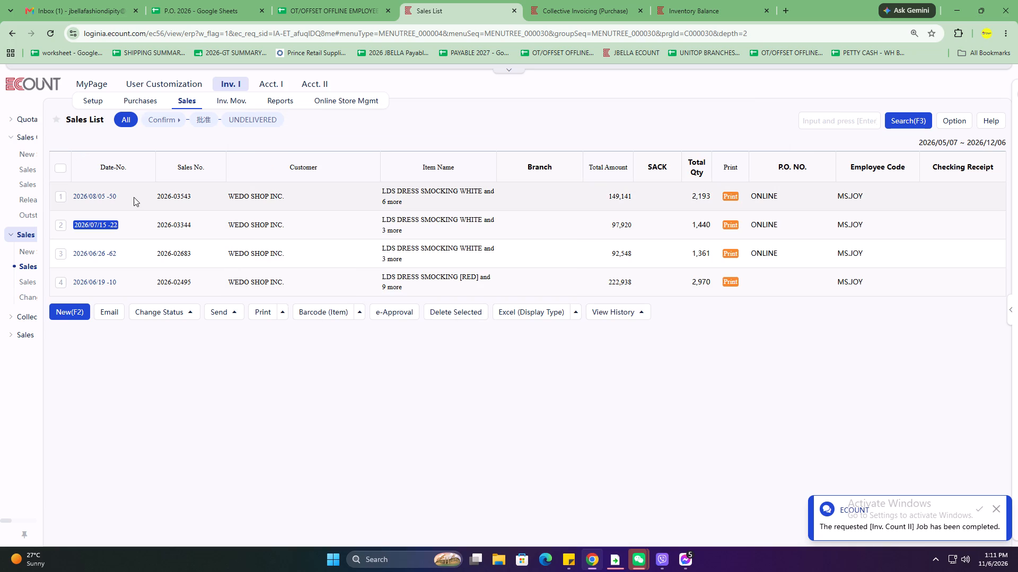
click(98, 195)
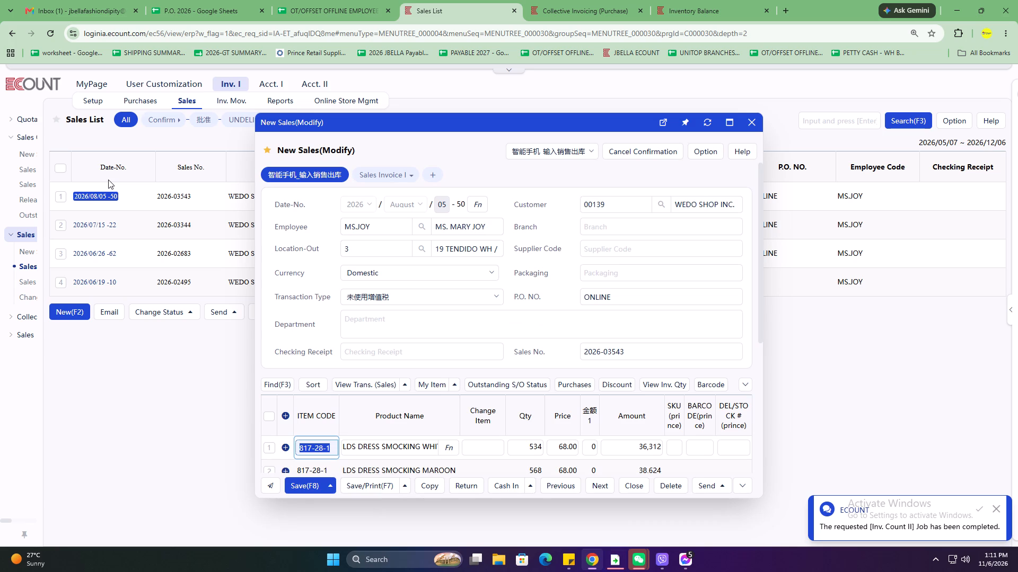
scroll(172, 199, down, 2)
scroll(701, 551, down, 5)
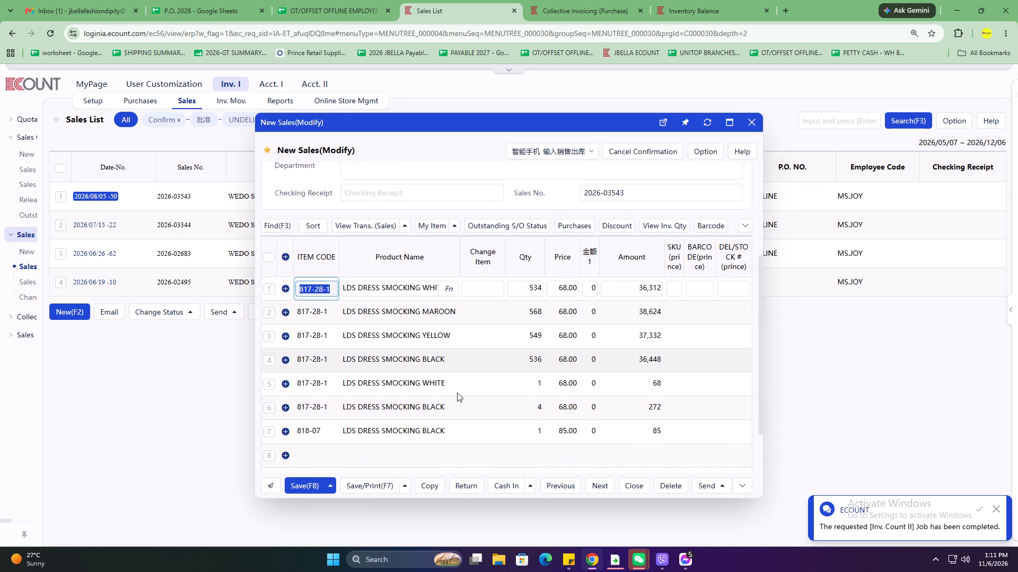
drag(338, 257, 370, 258)
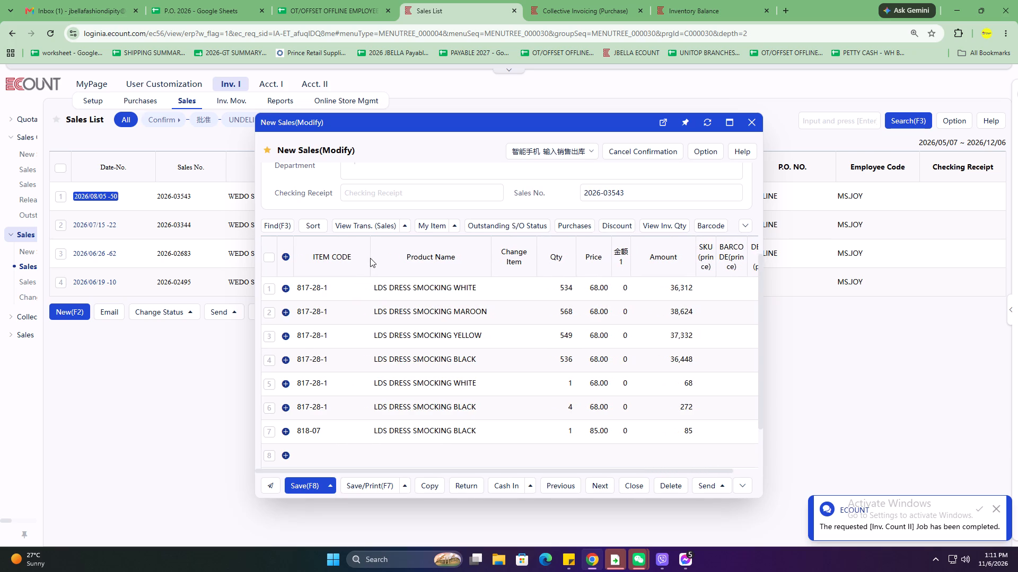
drag(370, 258, 367, 258)
Examine the item lines and quantities of WEDO SHOP INC. sales 2026/06/26-62 and 2026/06/19-10.
click(108, 252)
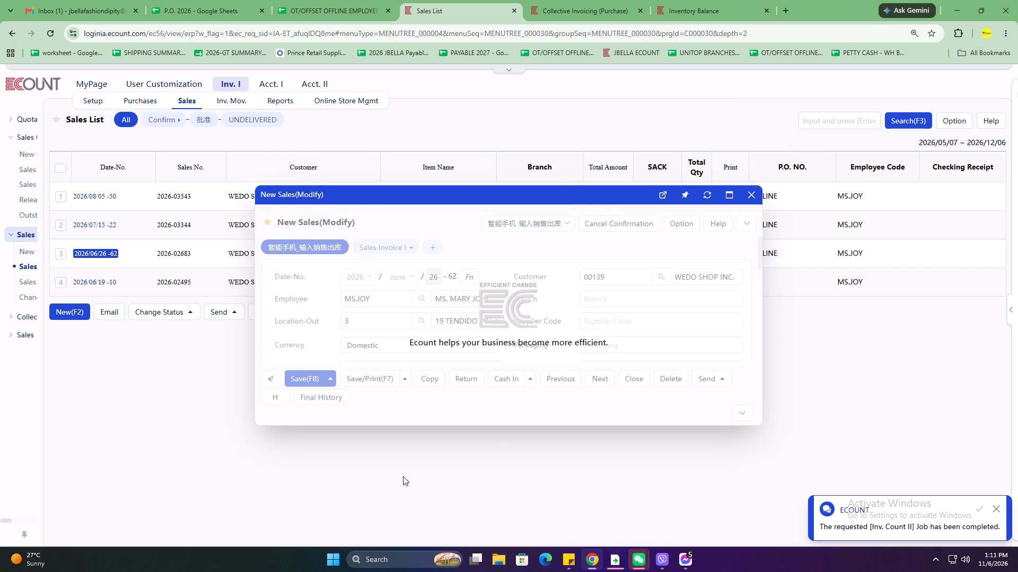
scroll(431, 315, down, 2)
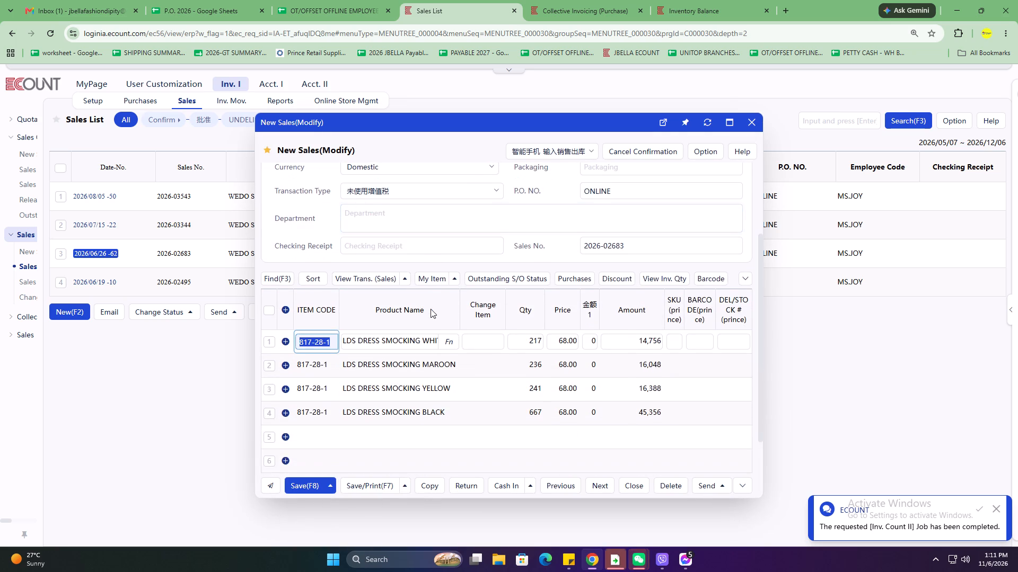
scroll(431, 308, up, 1)
scroll(432, 291, down, 1)
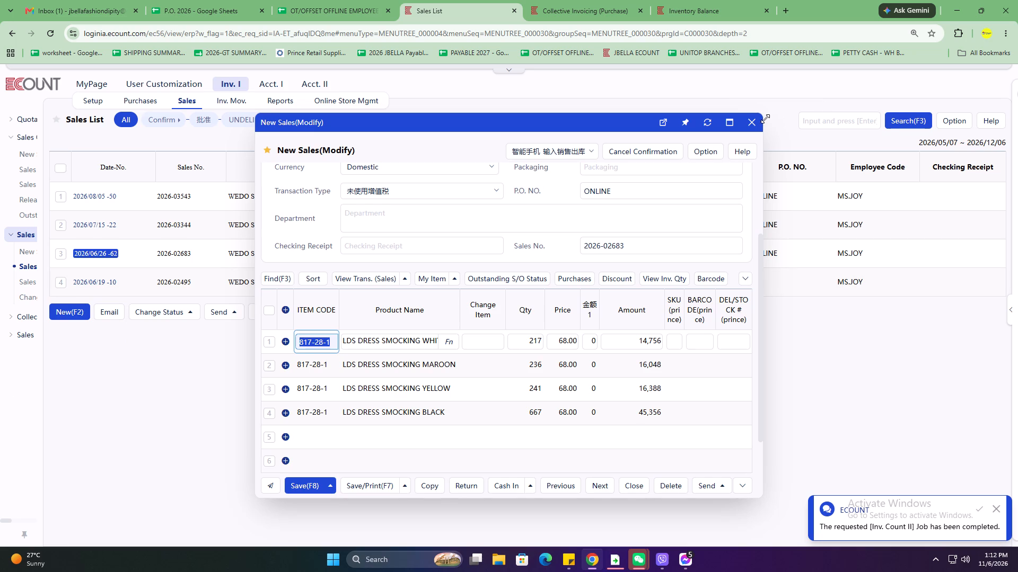
click(750, 124)
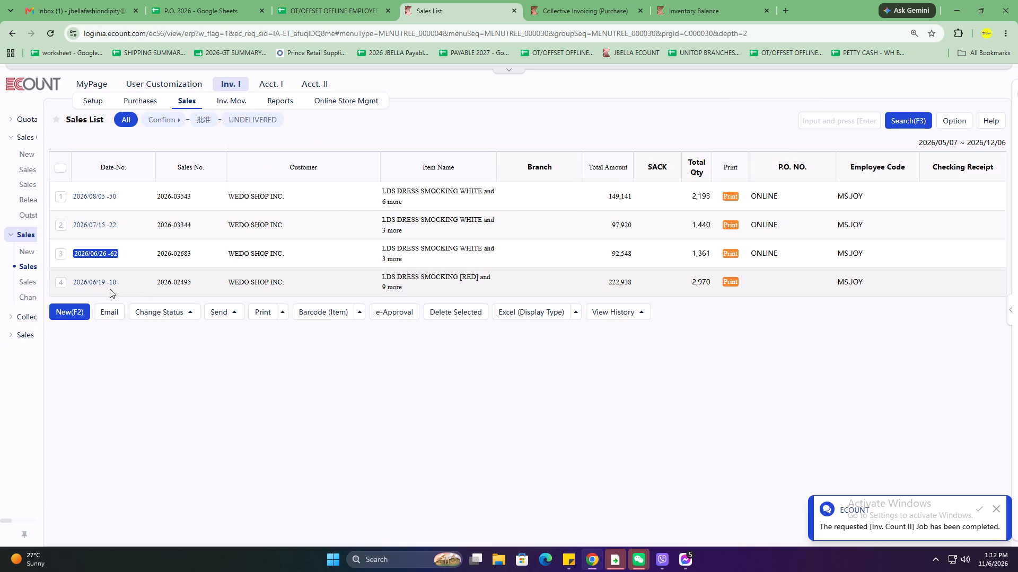
click(112, 281)
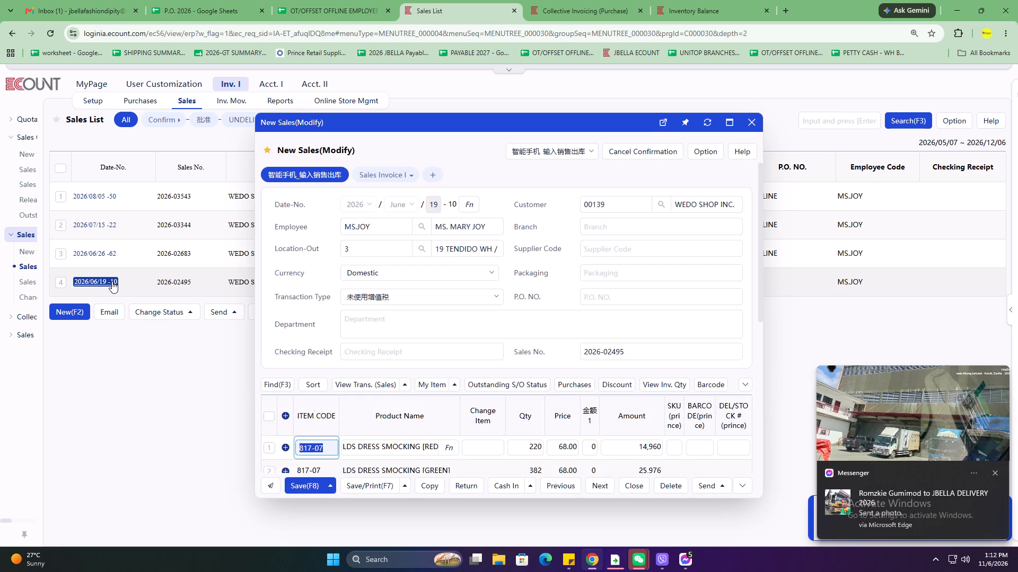
scroll(513, 374, down, 8)
scroll(512, 373, up, 3)
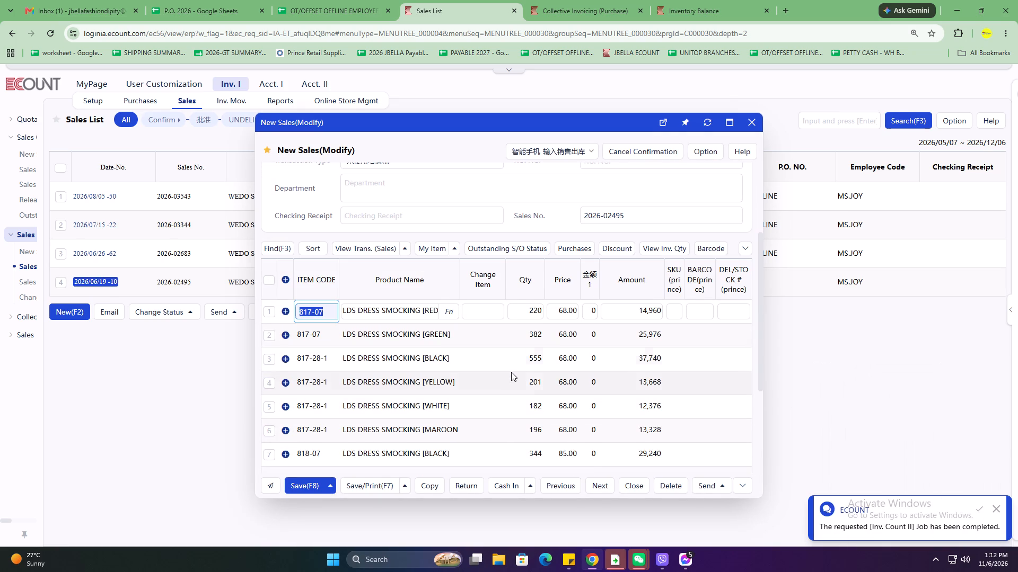
Recheck the LDS DRESS SMOCKING quantities in sale 2026/07/15-22.
click(101, 219)
click(102, 222)
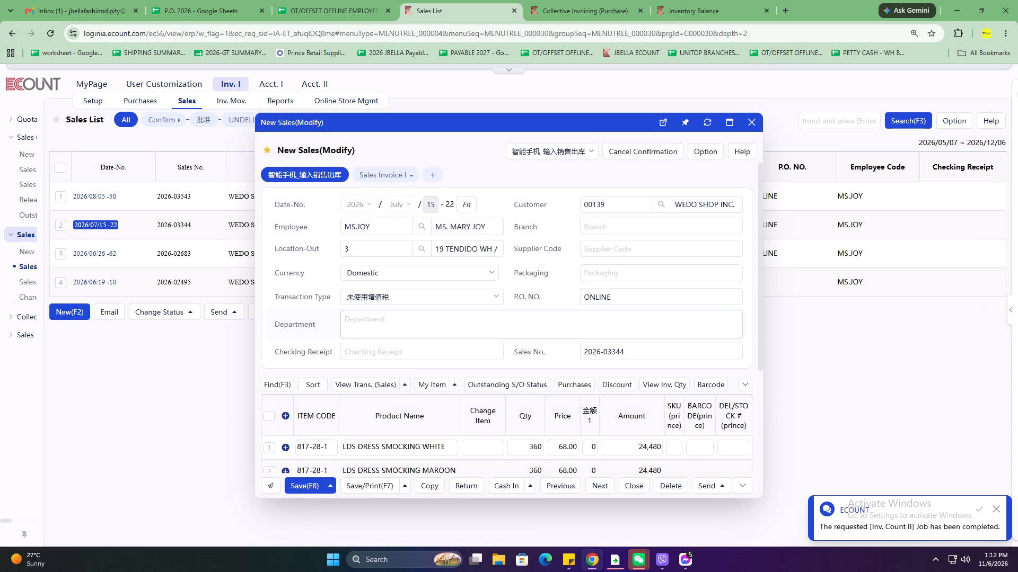
scroll(569, 314, down, 2)
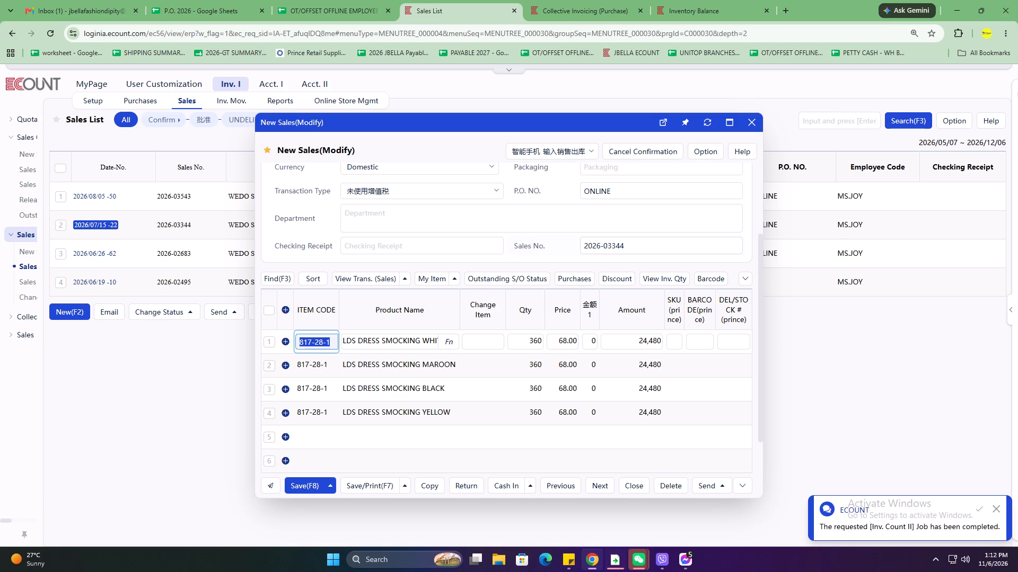
click(752, 124)
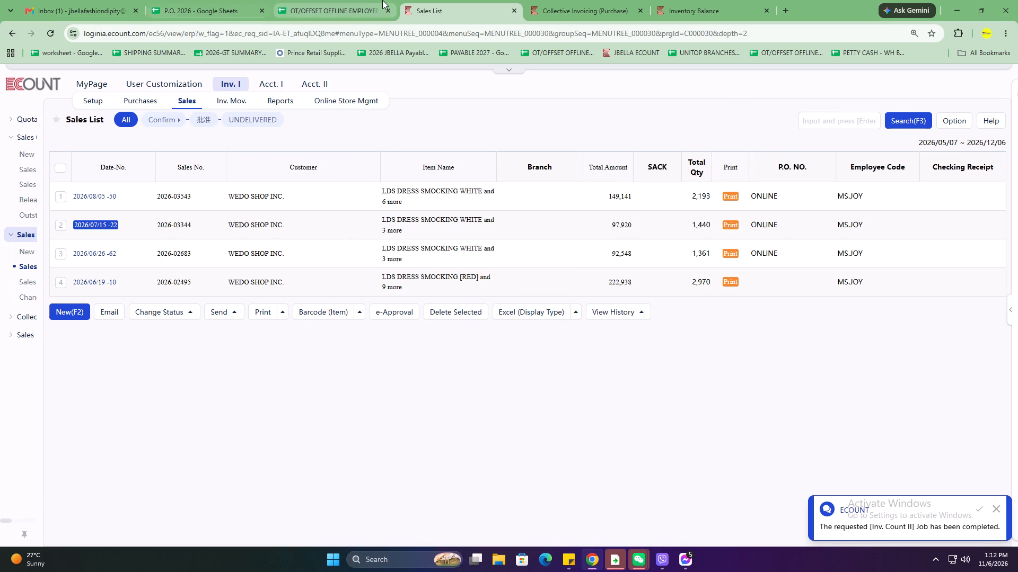
Run the Inventory Balance report for item 817-28-1 at location 19 TENDIDO WH / 103 U BULACAN, without deactivated items.
click(235, 107)
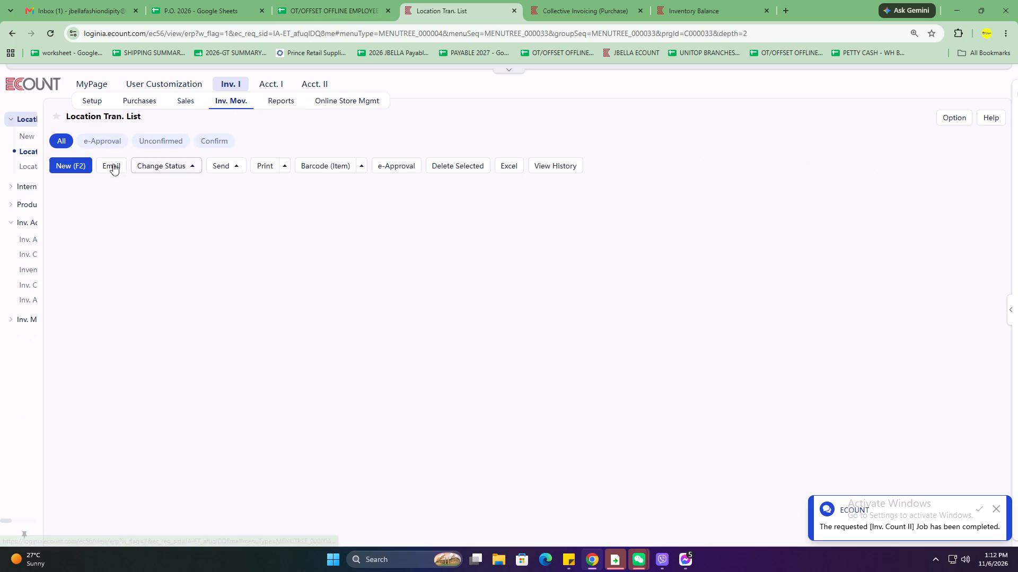
click(903, 121)
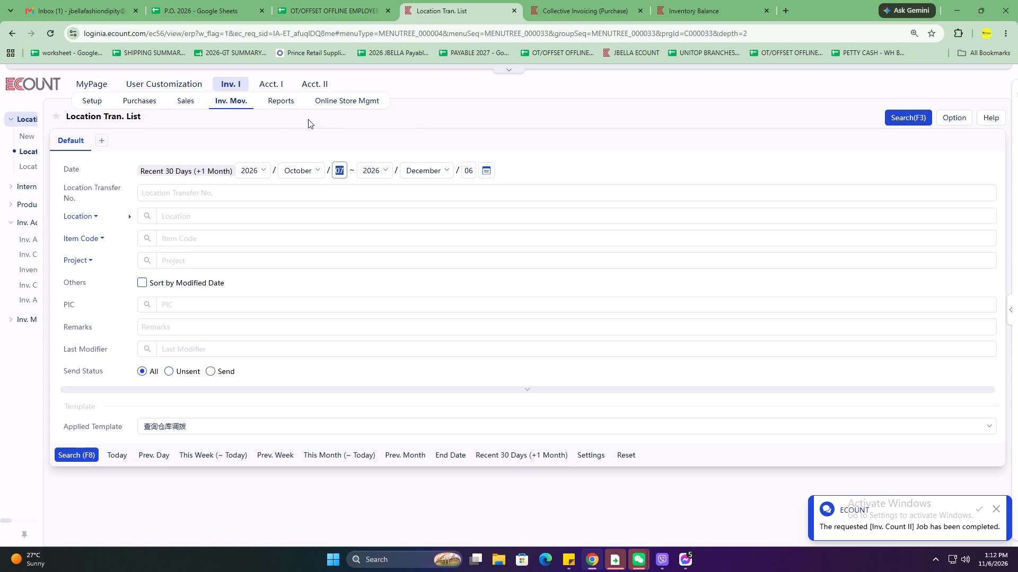
click(278, 98)
click(105, 169)
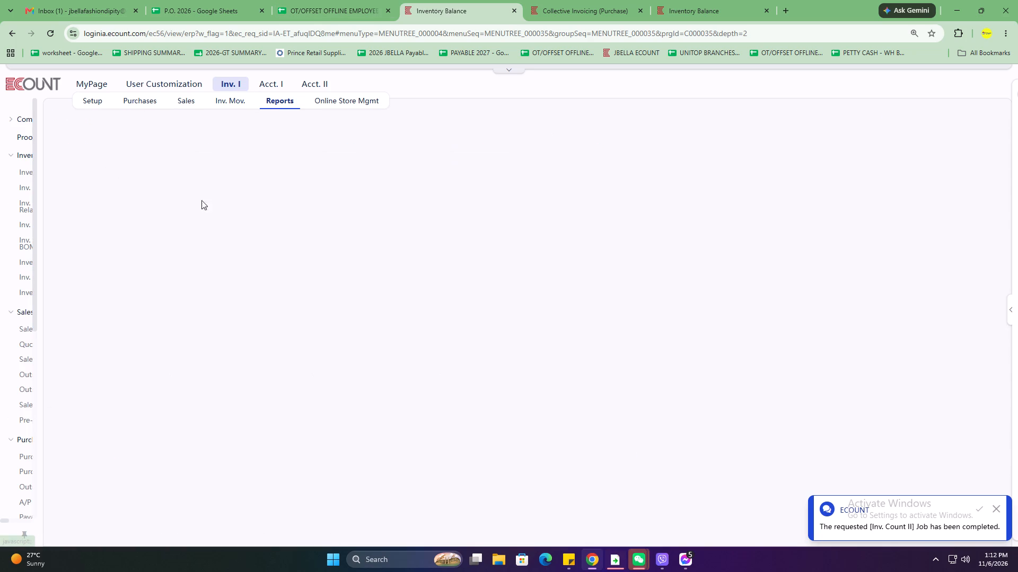
text(19)
key(Return)
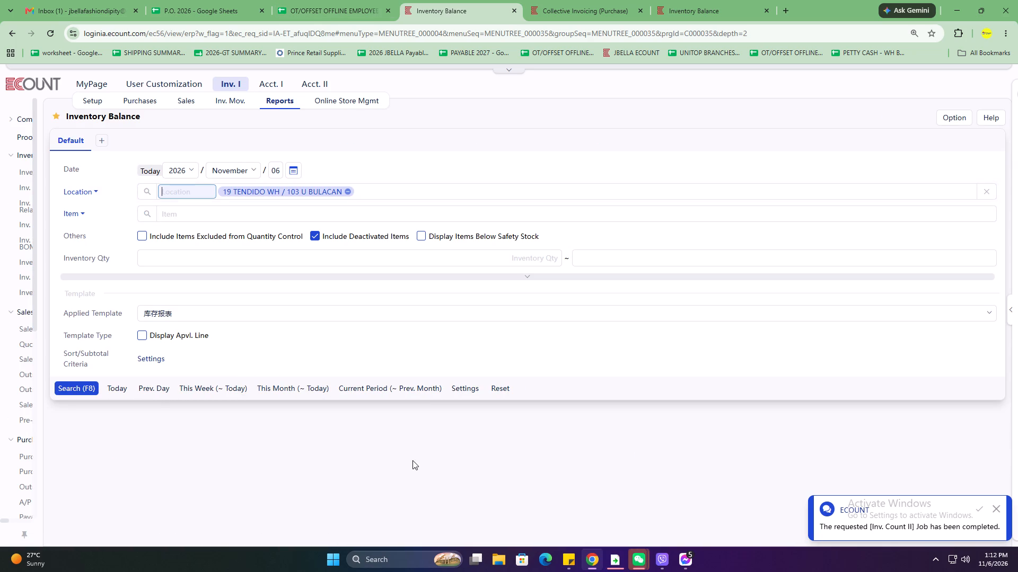
click(323, 230)
click(195, 219)
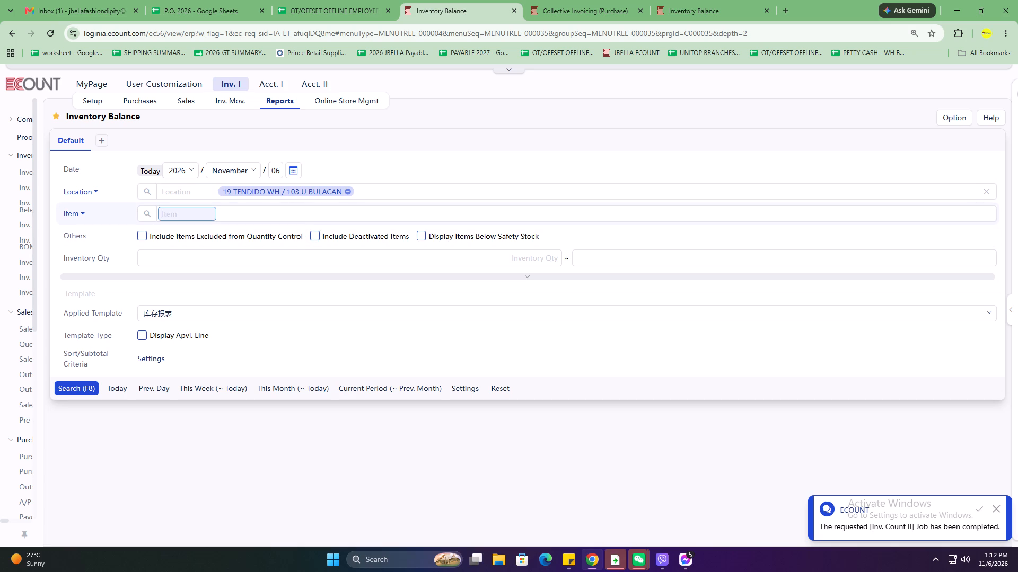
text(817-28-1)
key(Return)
click(82, 387)
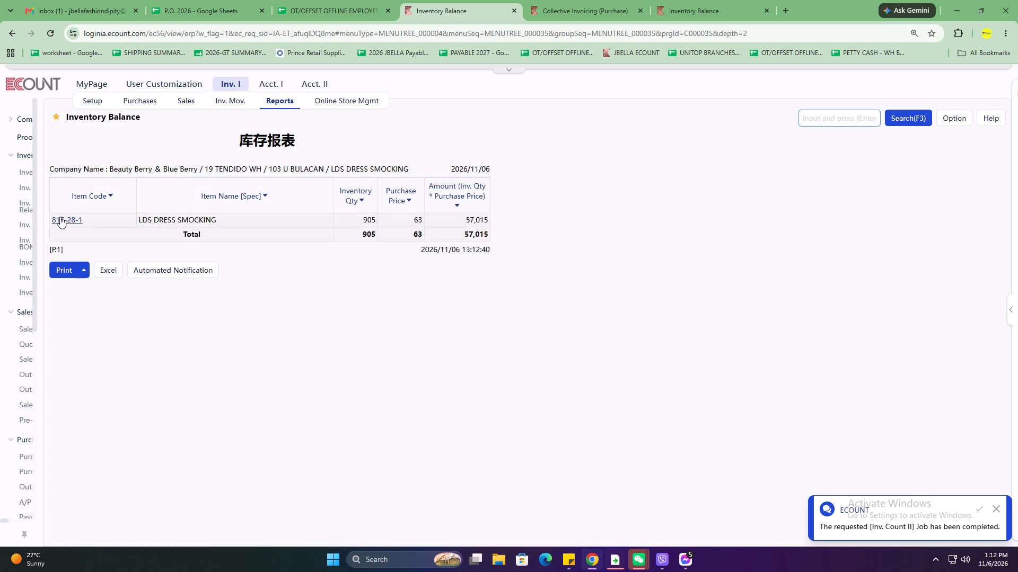
Open the inventory book for item 817-28-1 and review its stock movements.
click(60, 217)
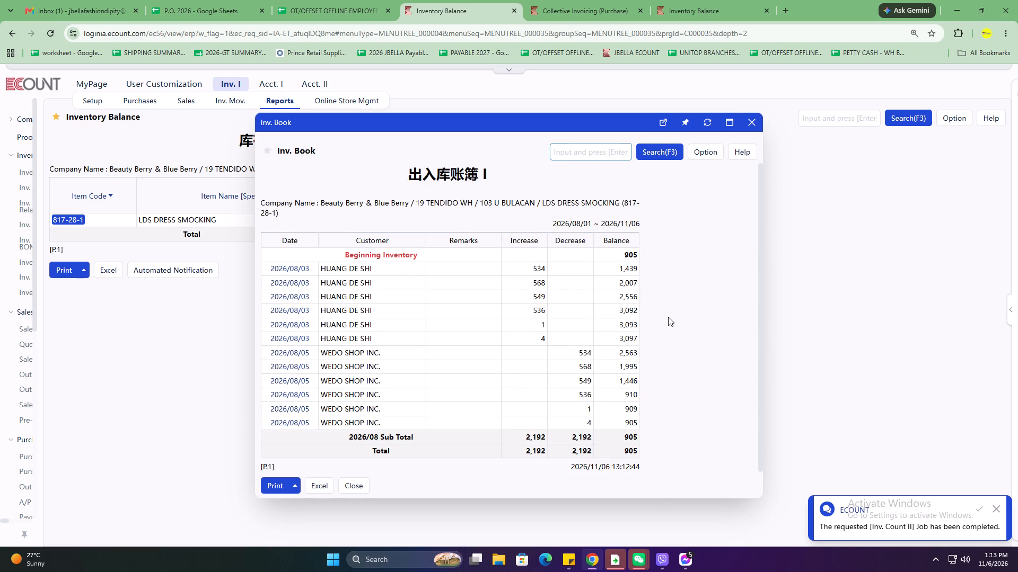
click(760, 121)
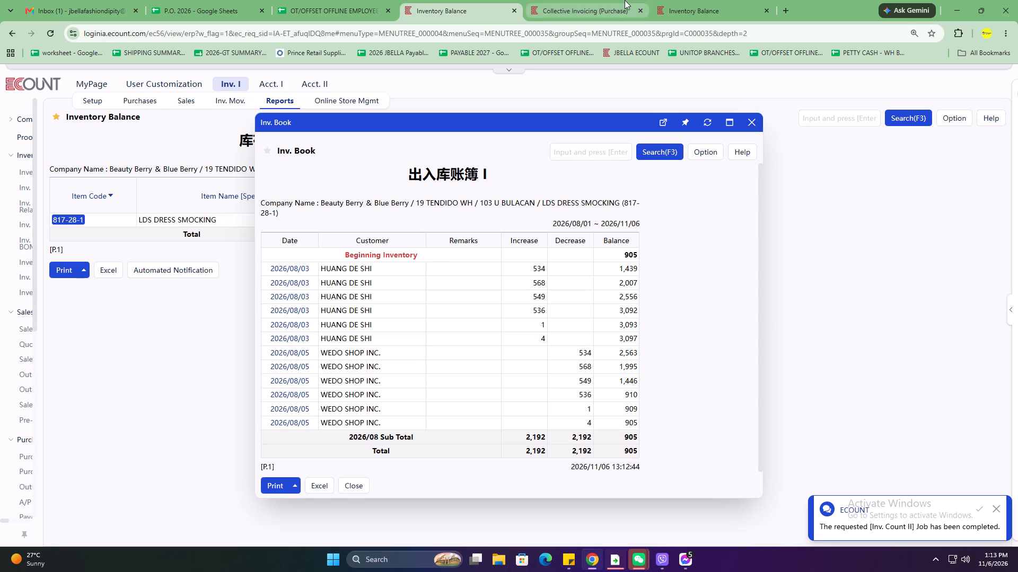
Return to Collective Invoicing (Purchase) and rerun the vendor's by-slip search for 2026/01/01 to 2026/07/31.
click(625, 0)
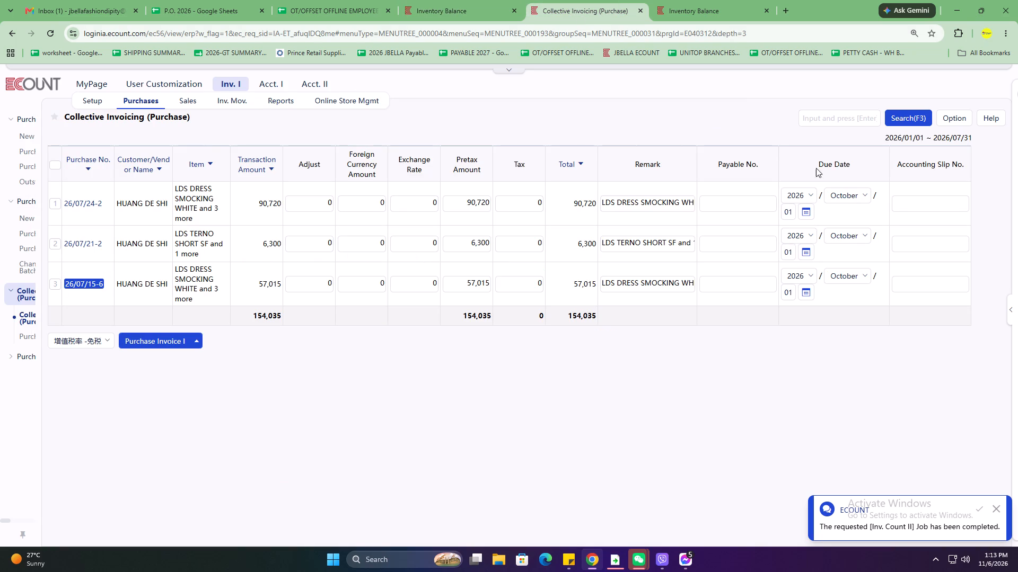
click(892, 118)
click(65, 487)
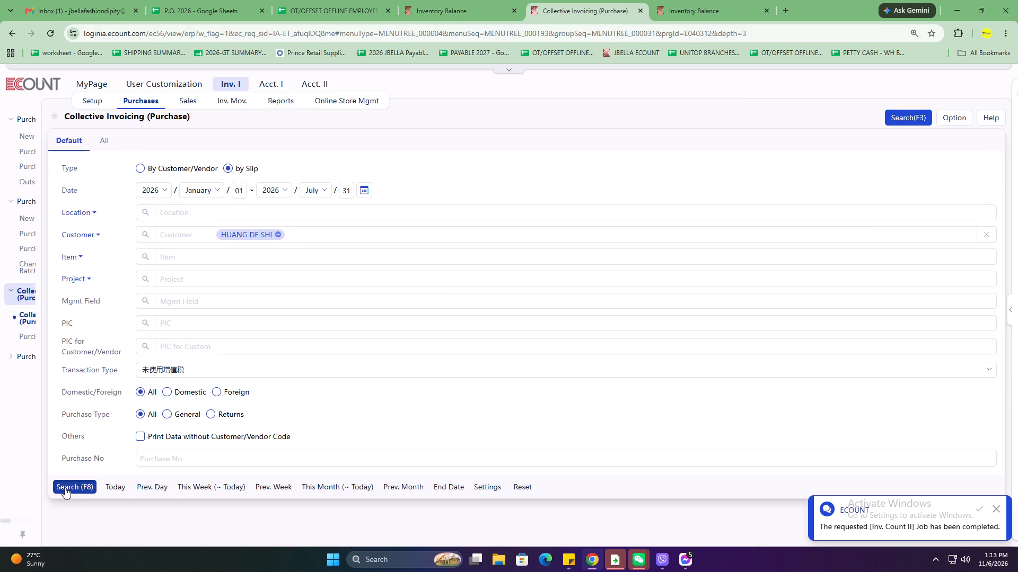
click(64, 487)
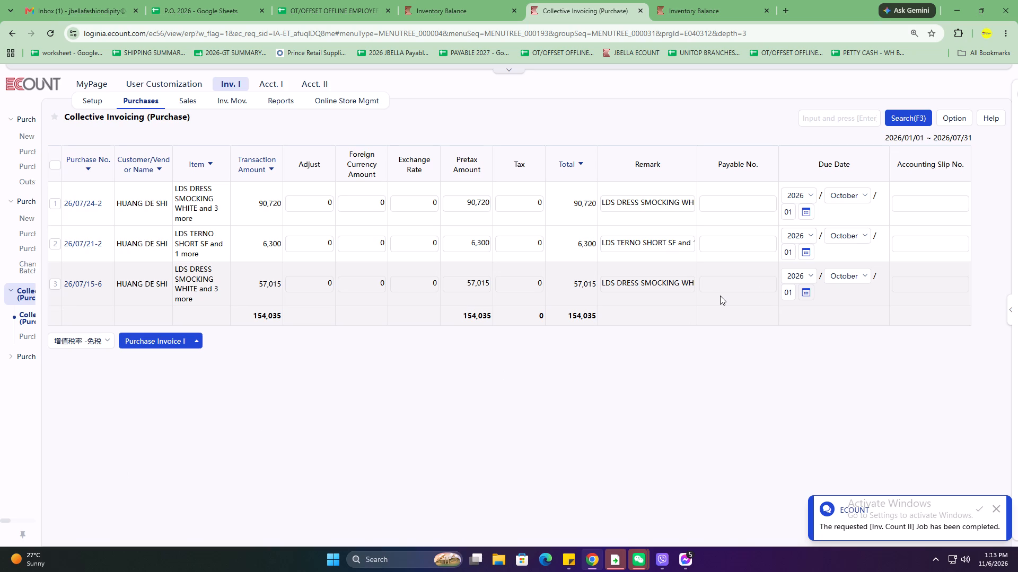
Enter payable number SF082026 for all three July purchases: 26/07/24-2, 26/07/21-2 and 26/07/15-6.
click(729, 201)
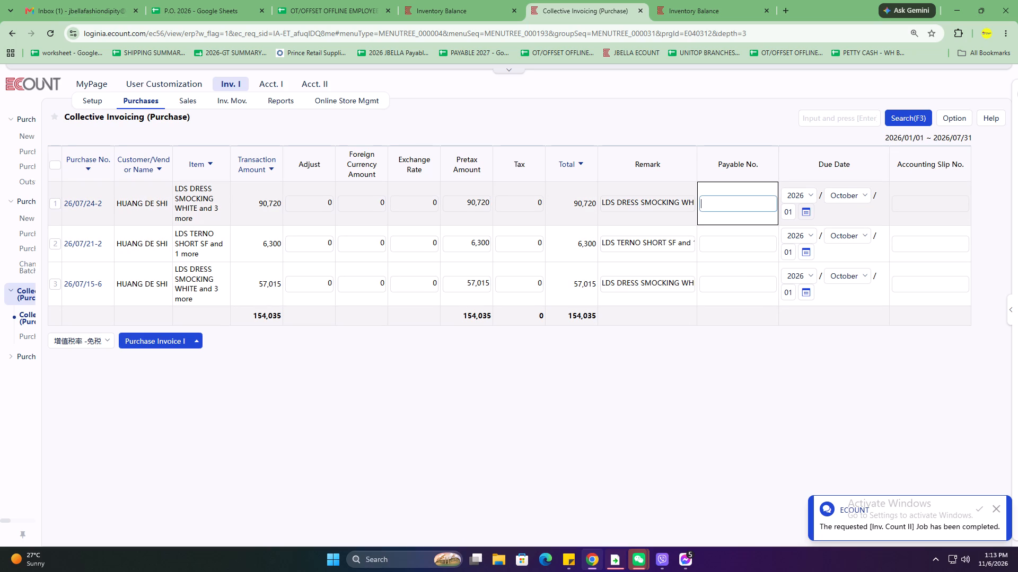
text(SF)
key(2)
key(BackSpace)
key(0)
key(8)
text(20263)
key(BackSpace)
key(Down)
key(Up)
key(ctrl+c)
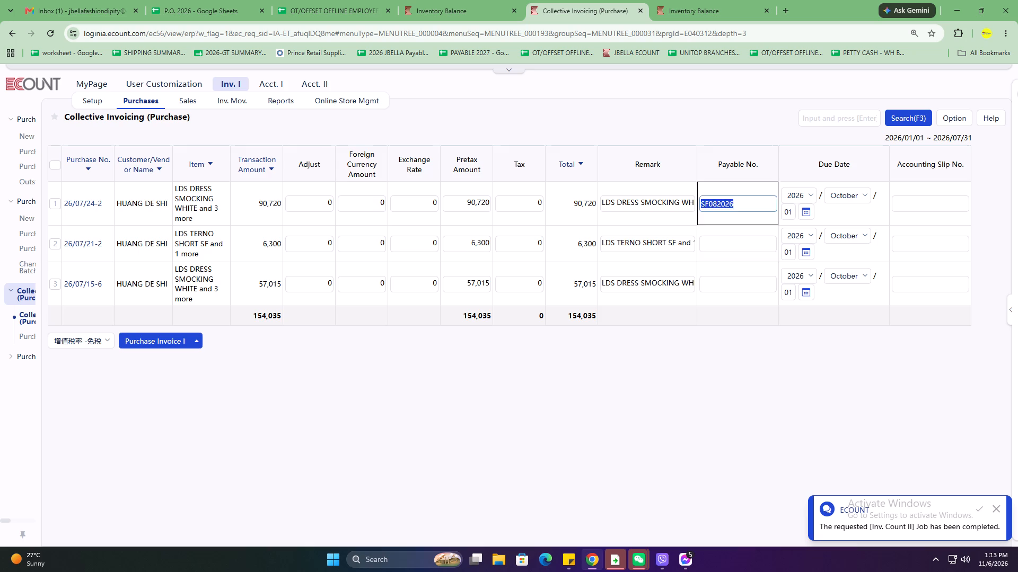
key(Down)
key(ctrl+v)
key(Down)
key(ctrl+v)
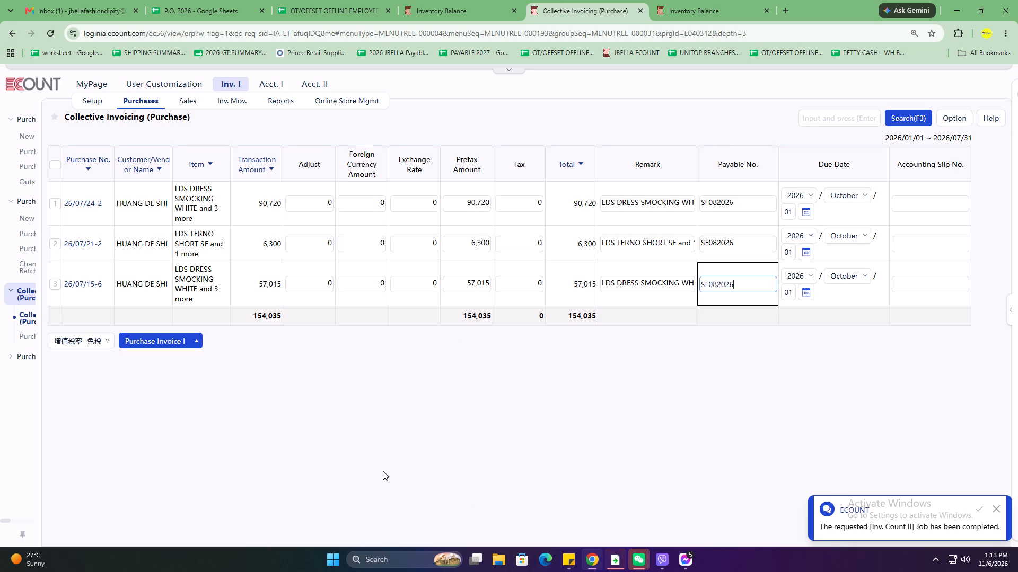
Select all three July purchases and save them as Purchase Invoice I, accepting the already used payable number.
click(151, 345)
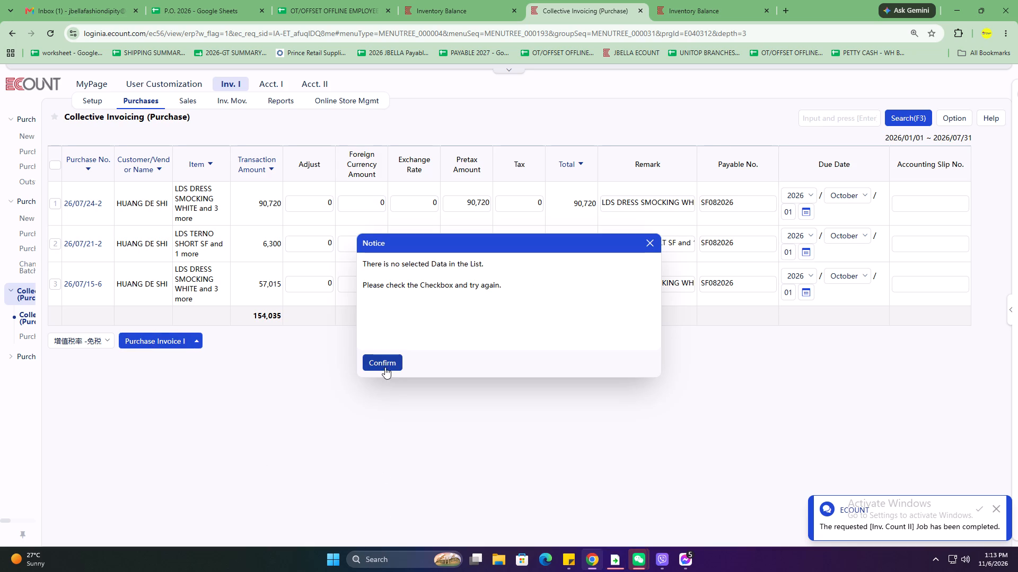
click(643, 243)
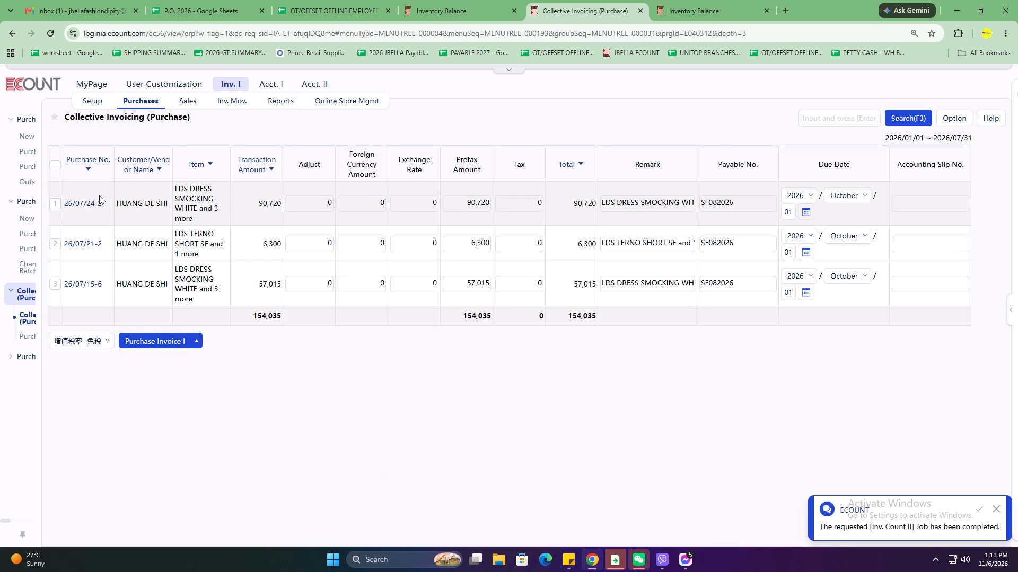
click(52, 159)
click(57, 167)
click(166, 344)
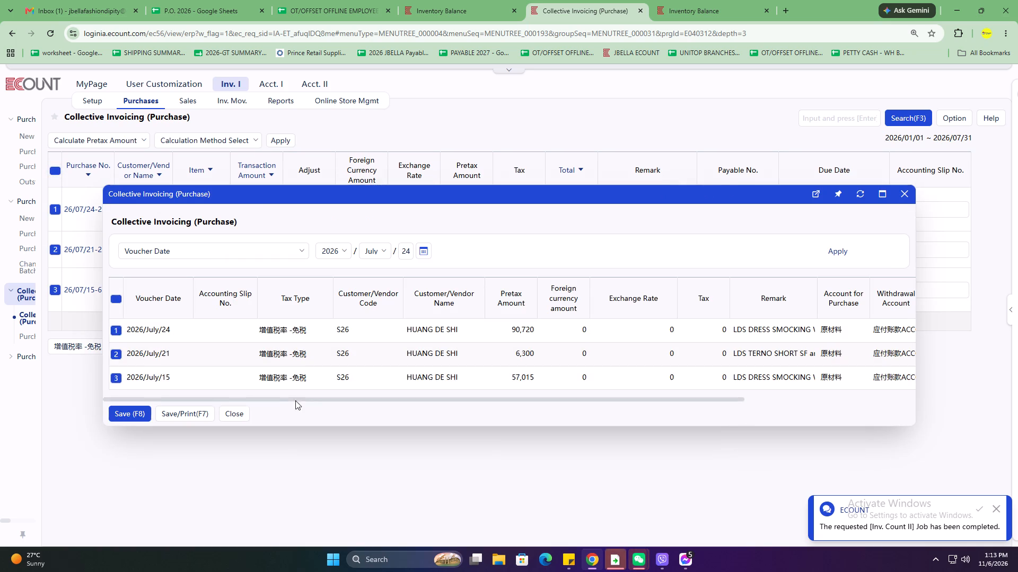
click(131, 415)
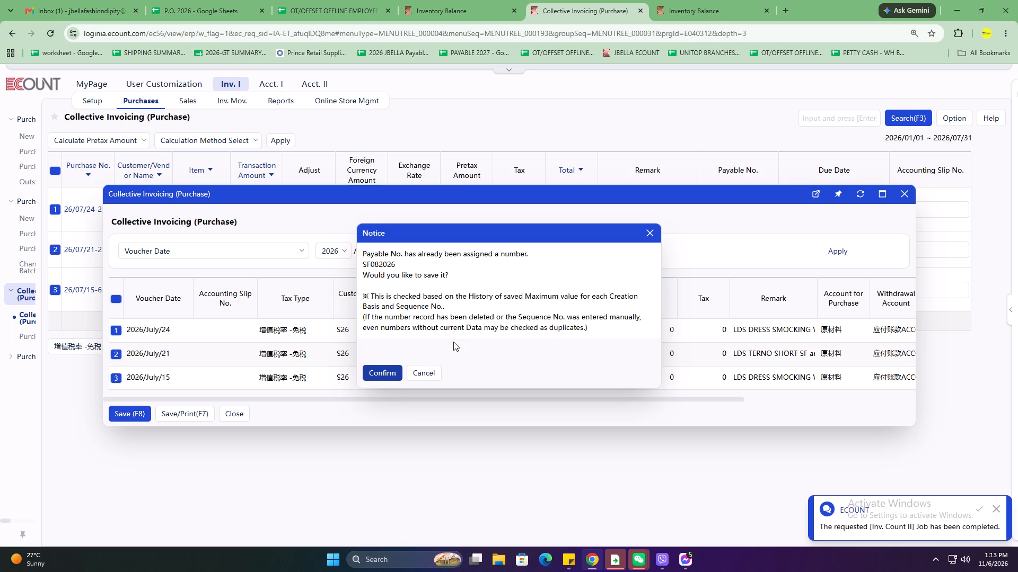
click(372, 371)
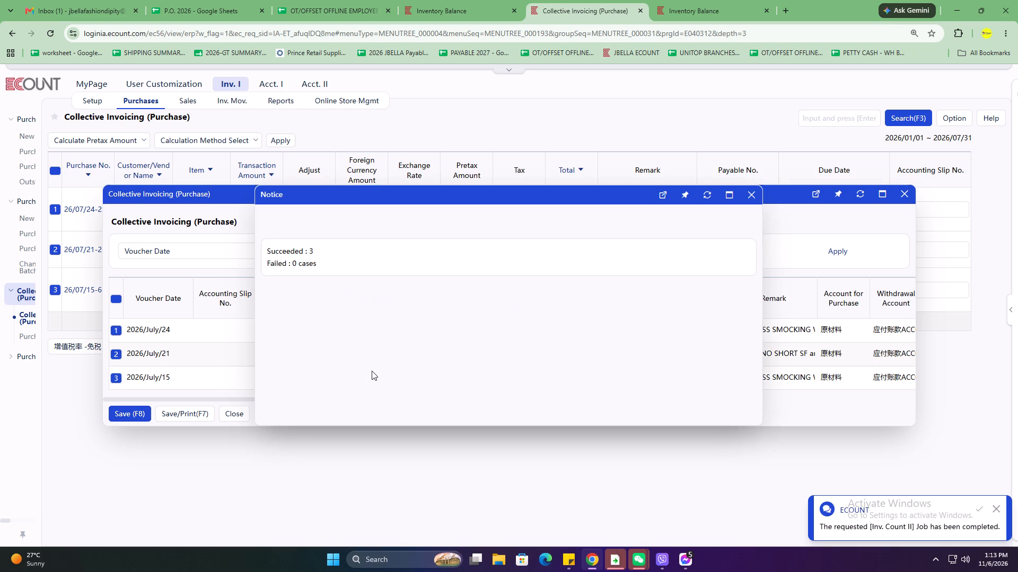
click(279, 407)
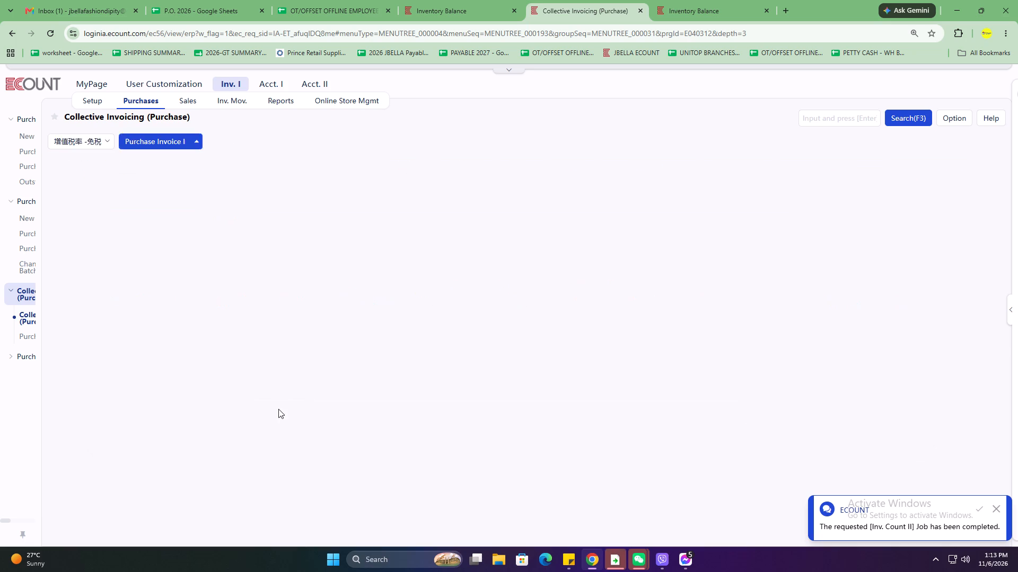
Rerun vendor S26's by-slip search with the end date extended to 2026/08/31.
click(906, 115)
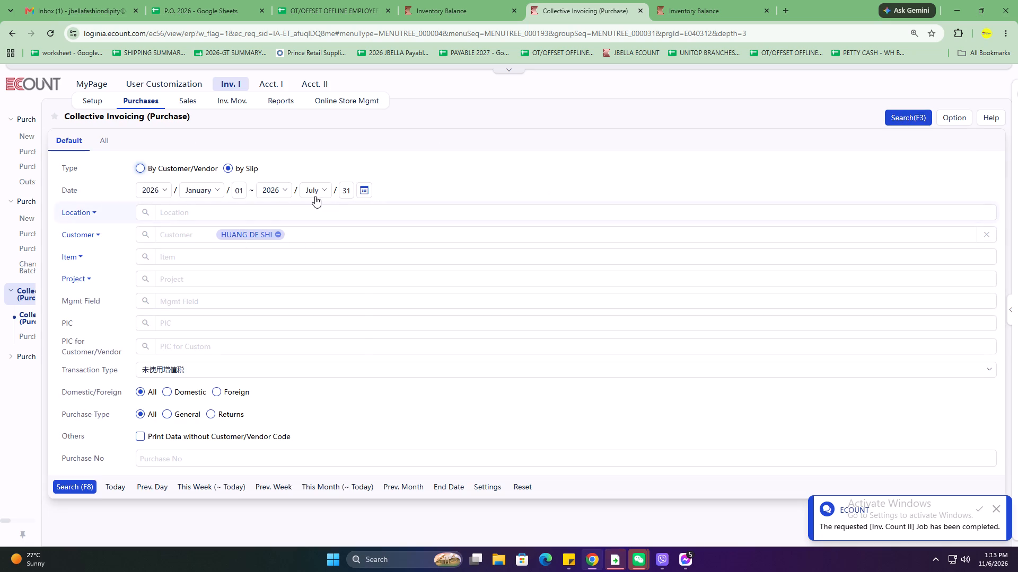
click(317, 186)
click(321, 325)
click(84, 482)
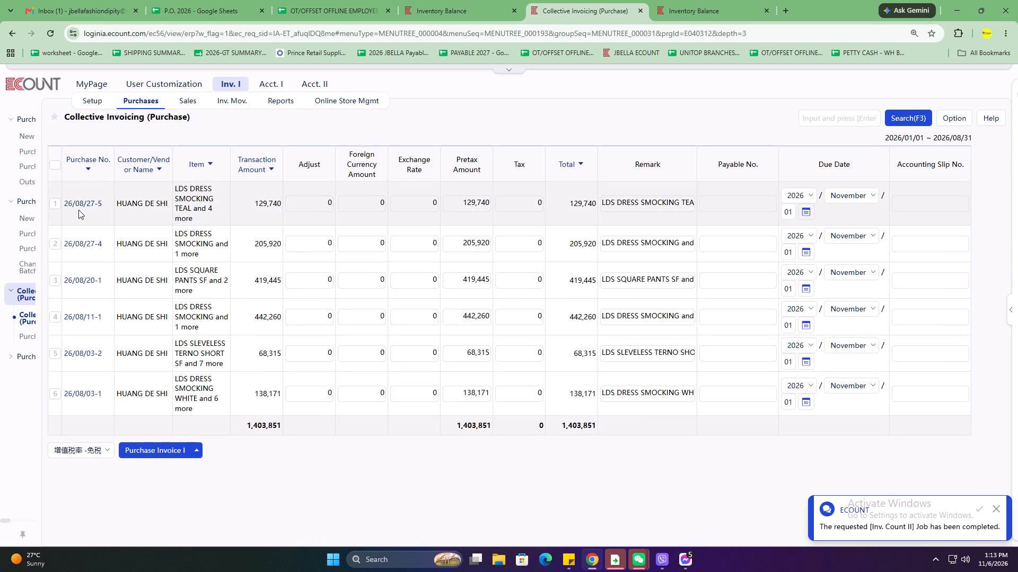
Mark purchase 26/08/03-1 and examine its item names, quantities and prices, widening the item name column.
click(55, 394)
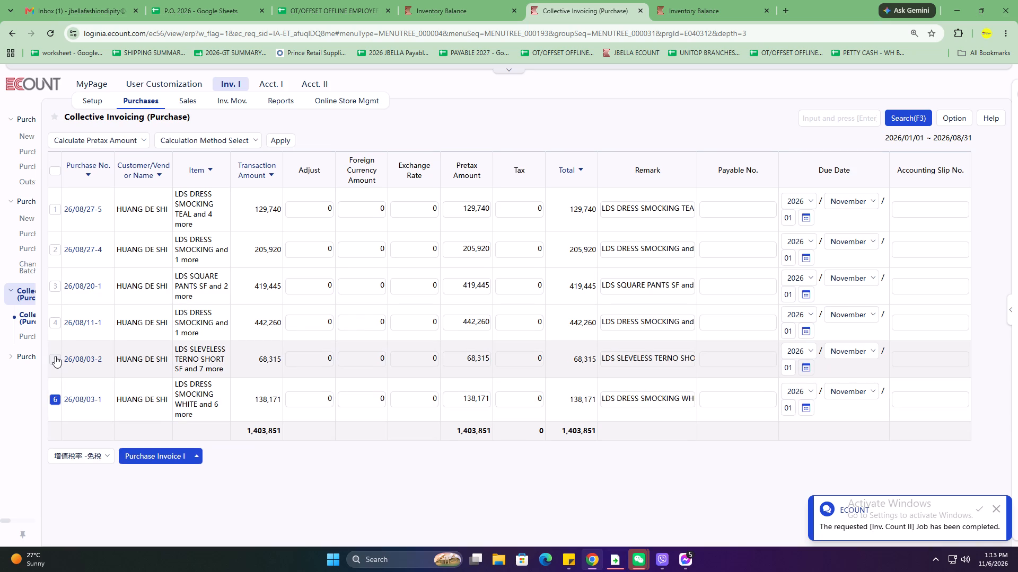
click(88, 399)
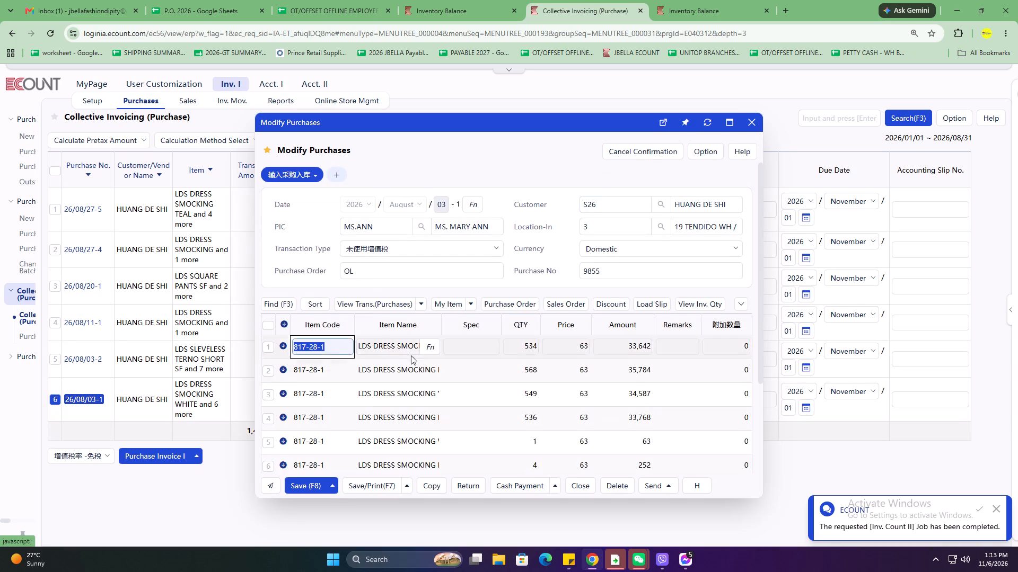
scroll(390, 380, down, 3)
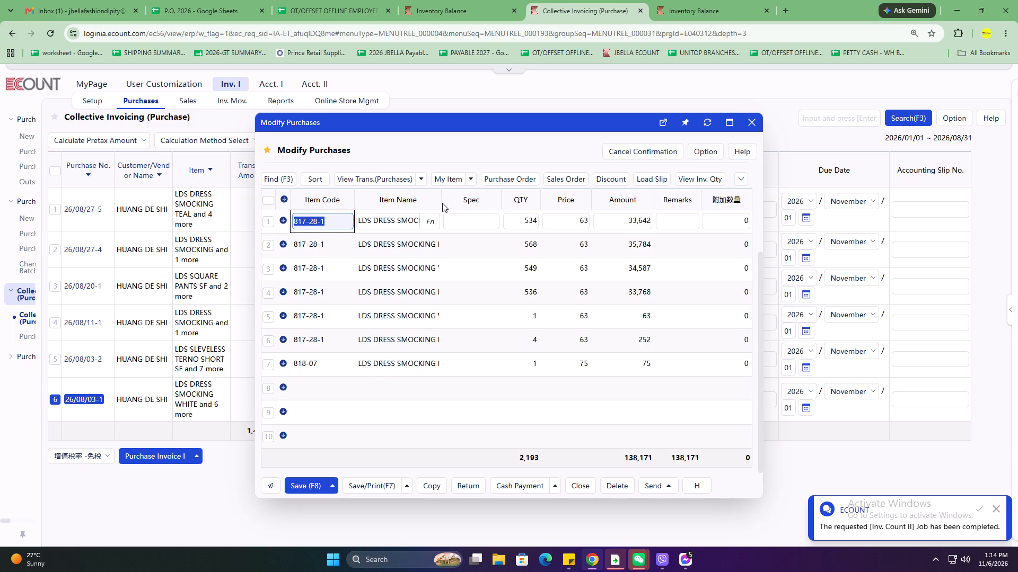
drag(440, 198, 466, 200)
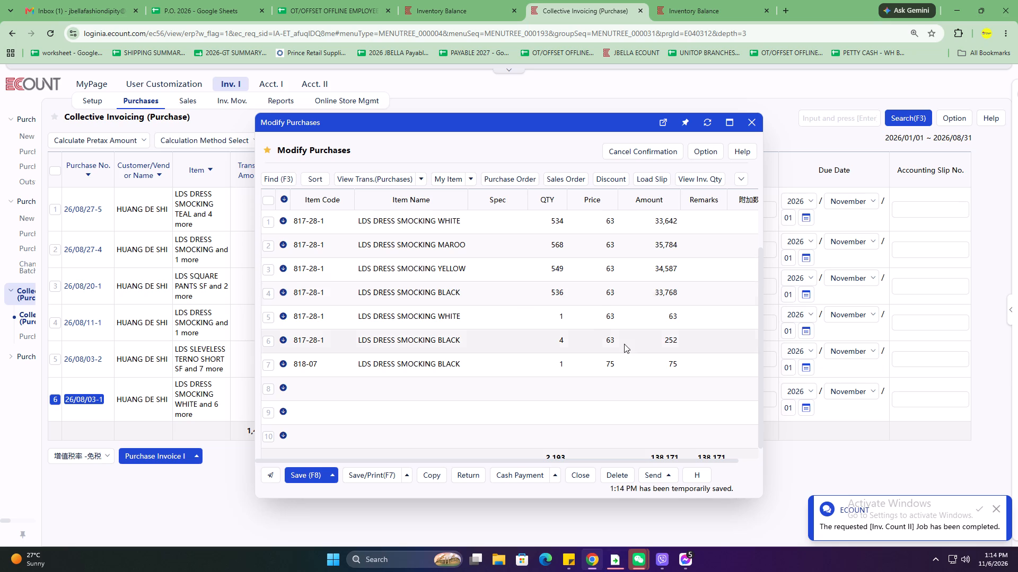
click(543, 395)
scroll(550, 397, down, 1)
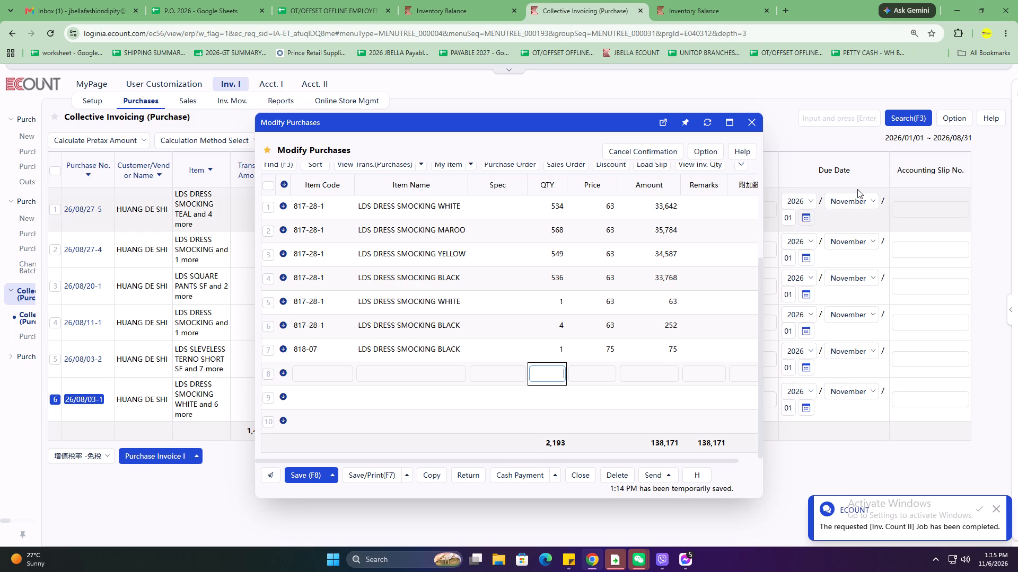
click(752, 124)
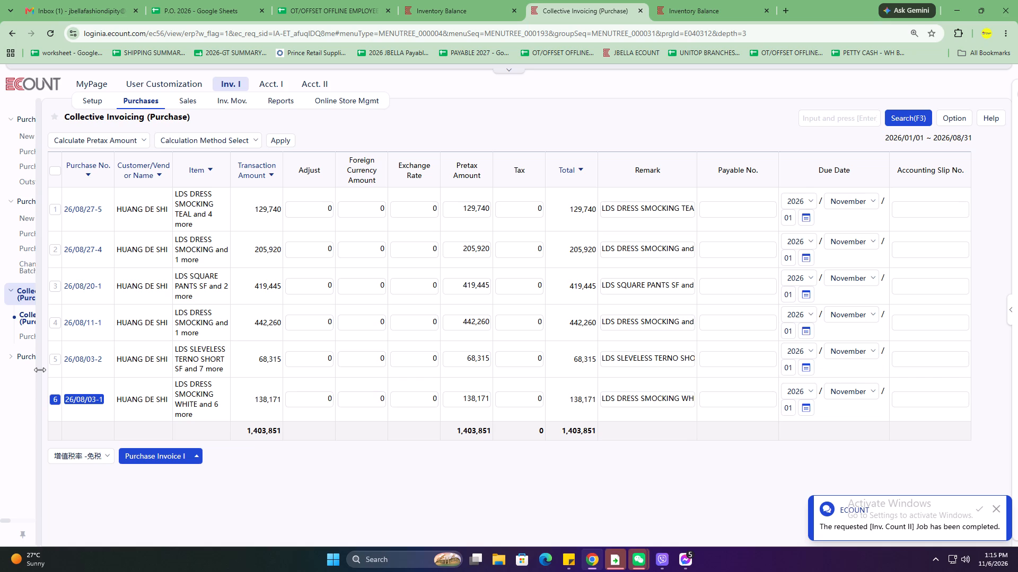
scroll(153, 329, up, 2)
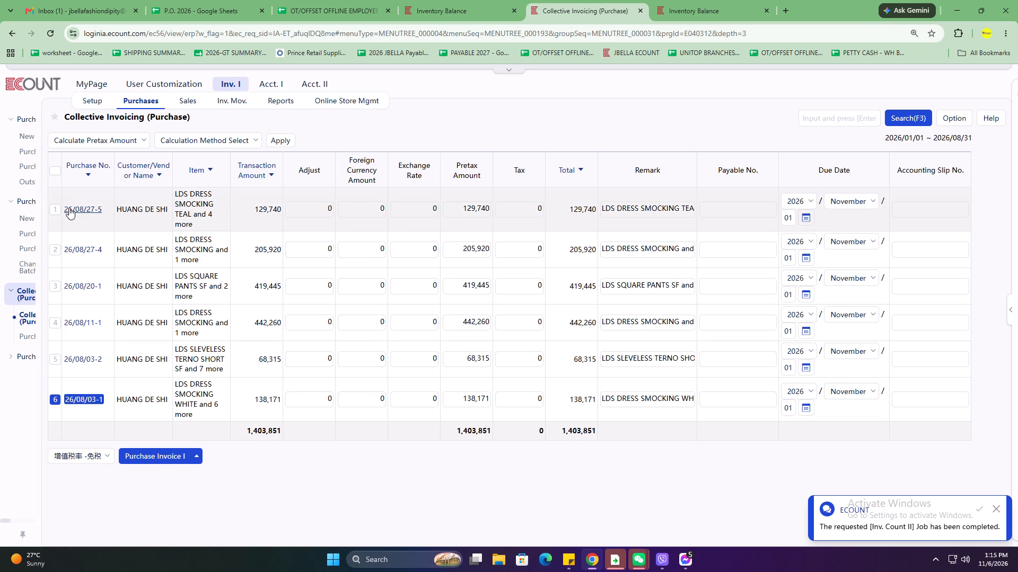
Mark purchase 26/08/27-5, enter payable number SF82026 for it and copy that number.
click(56, 207)
click(736, 212)
text(SF)
text(82026)
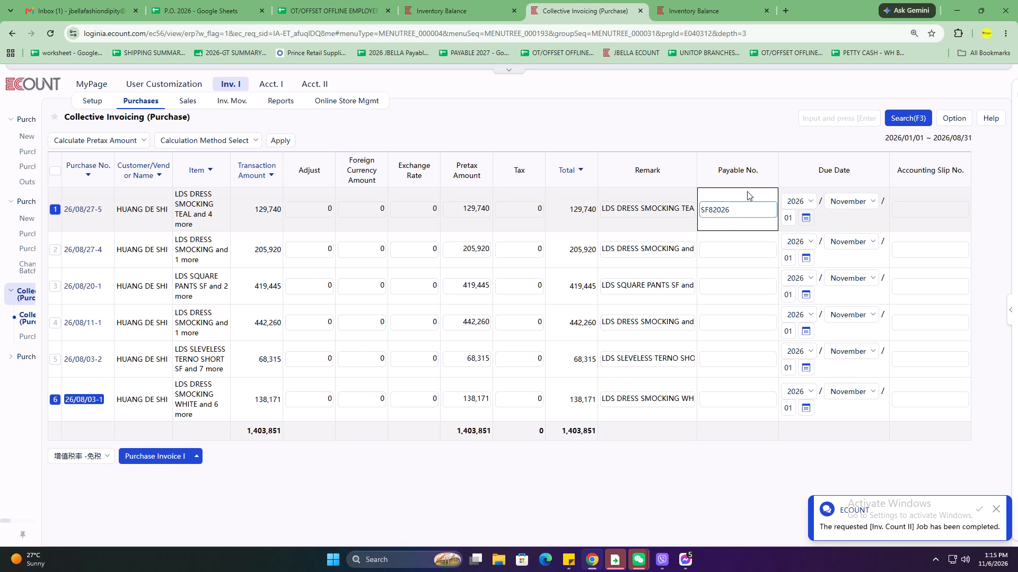
double_click(748, 182)
click(745, 199)
click(734, 211)
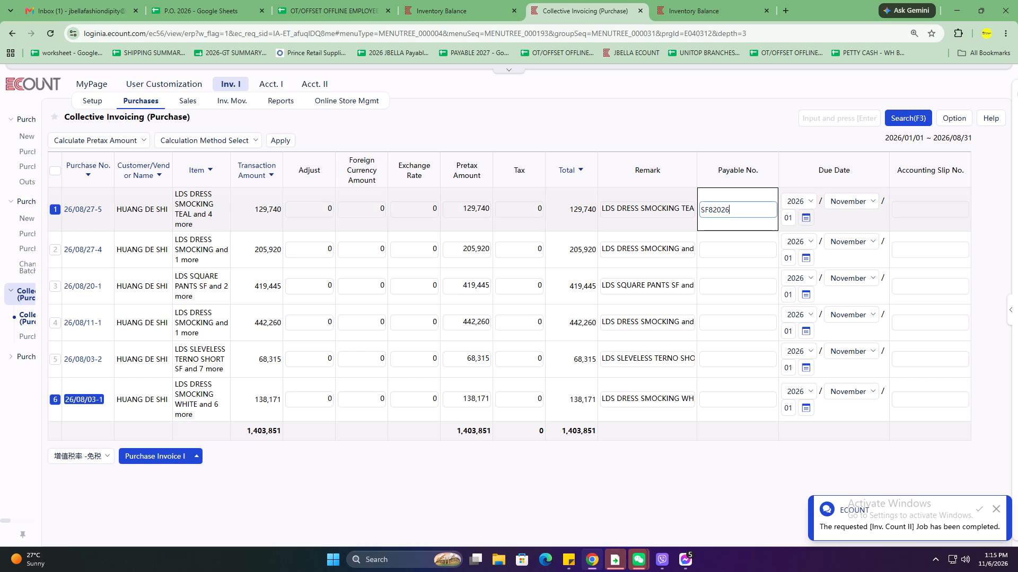
click(734, 211)
drag(734, 211, 530, 206)
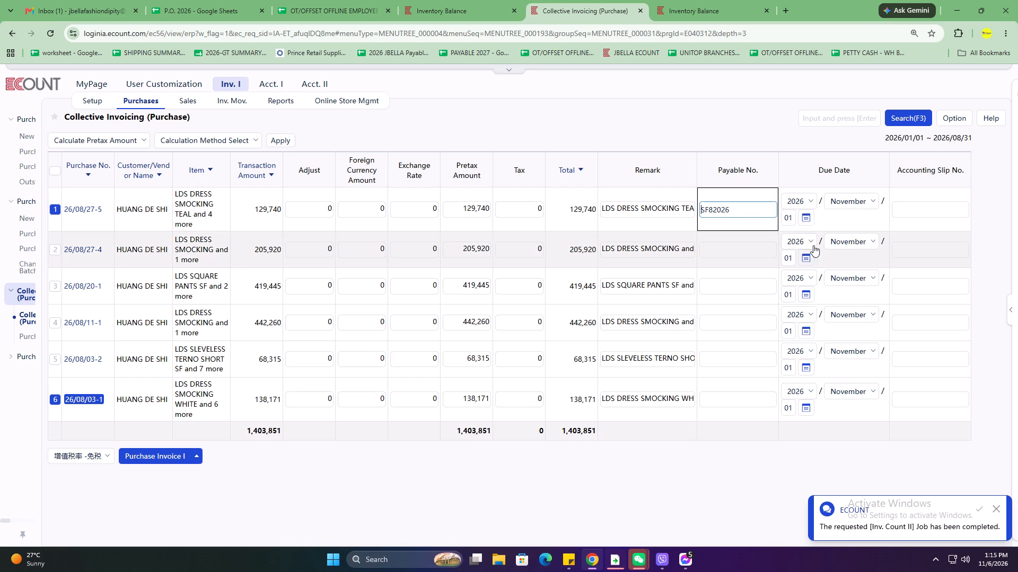
drag(754, 209, 690, 207)
key(ctrl+c)
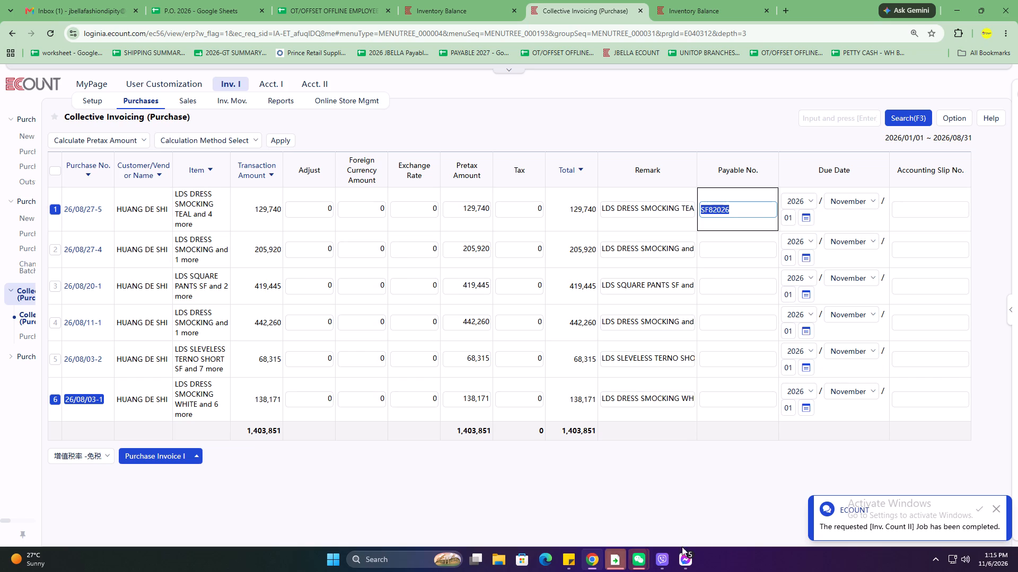
Switch to Weixin and review the item photos in the latest forwarded chat history of the BB 訂單群 Purchase Order group.
click(636, 554)
click(664, 499)
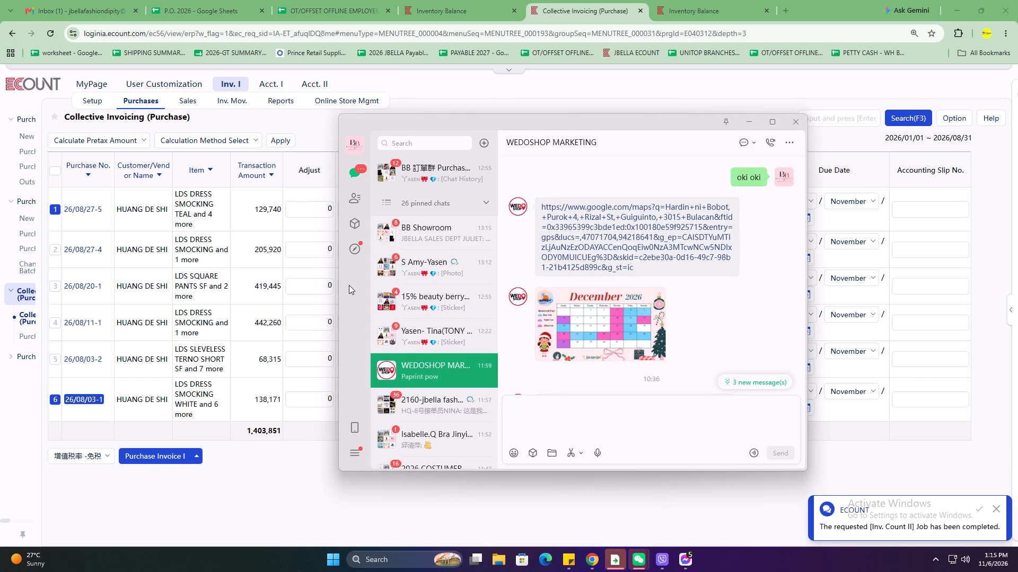
click(441, 168)
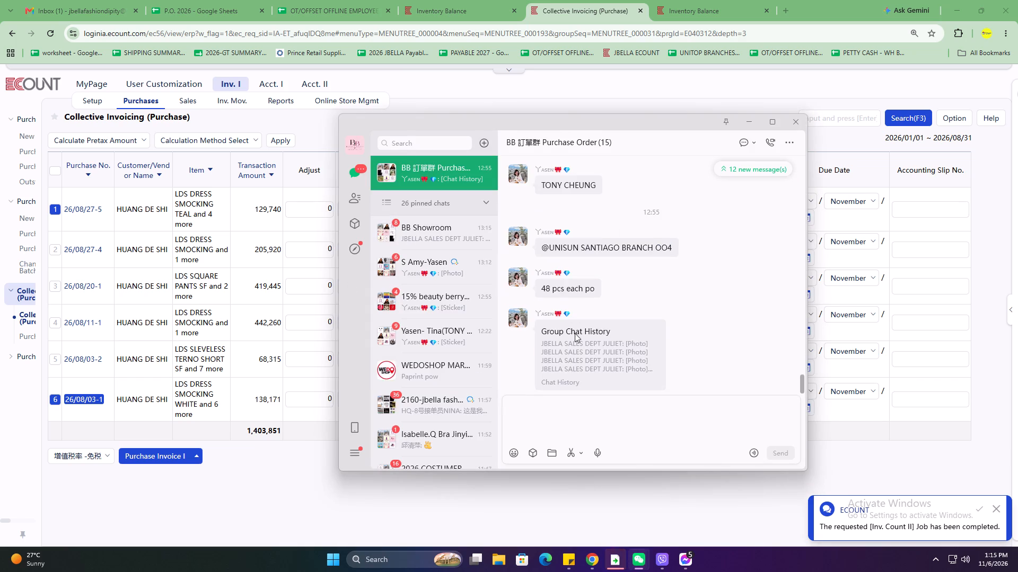
click(575, 339)
scroll(506, 277, down, 17)
scroll(502, 277, down, 16)
scroll(492, 270, down, 14)
scroll(492, 270, down, 15)
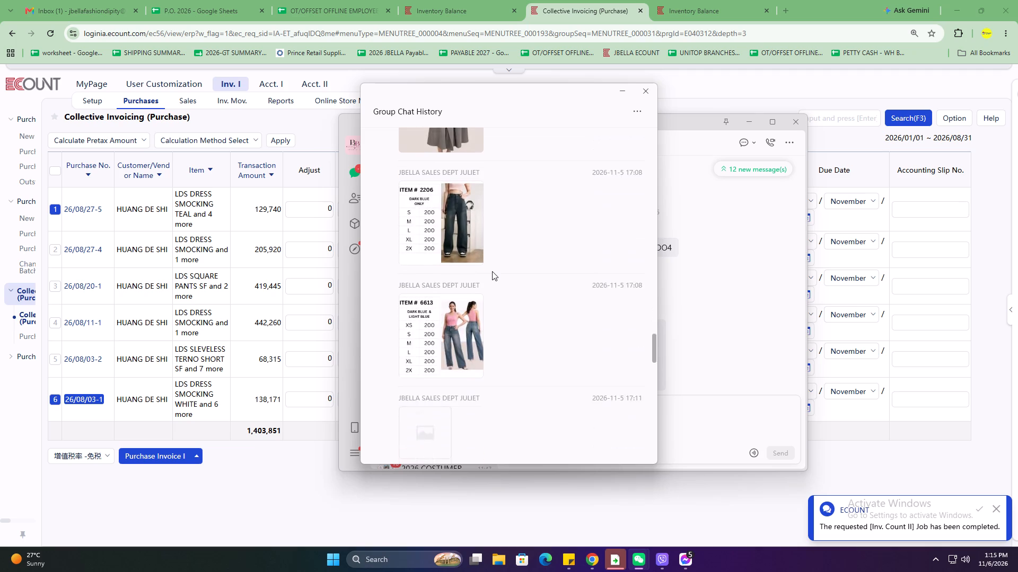
scroll(492, 271, down, 17)
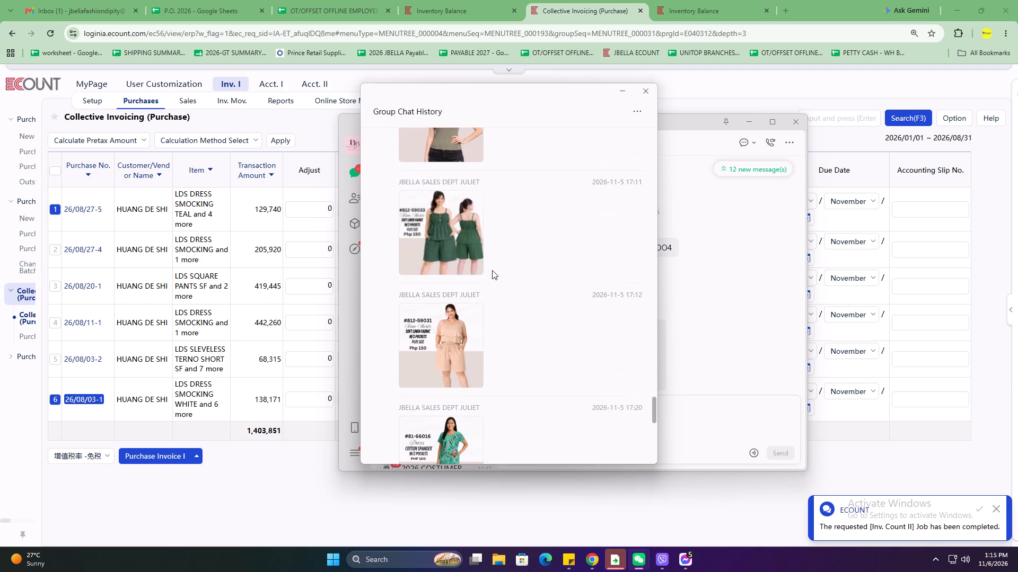
scroll(492, 270, down, 16)
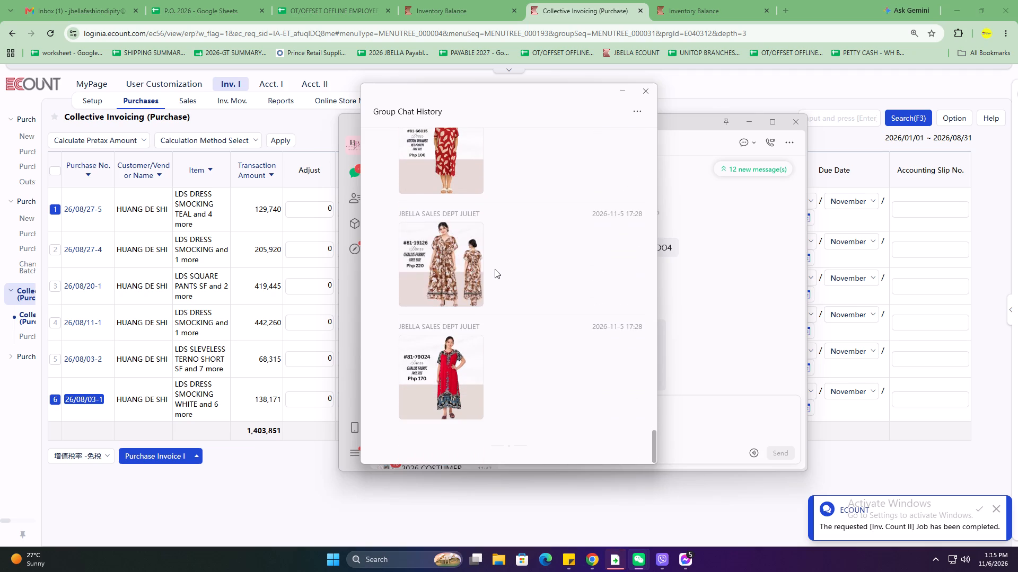
scroll(495, 269, down, 7)
scroll(495, 269, up, 9)
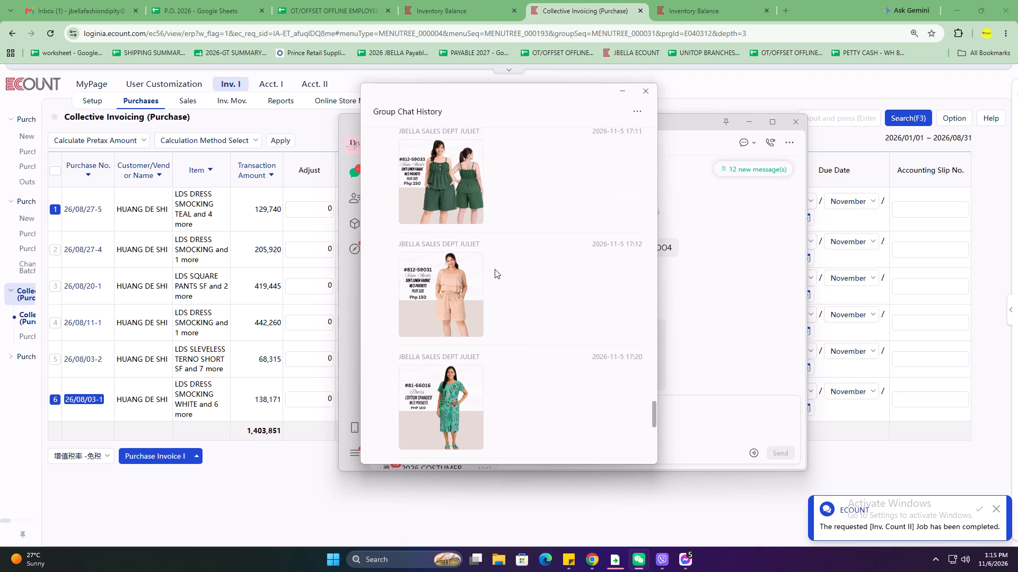
scroll(495, 269, up, 17)
scroll(495, 269, up, 18)
scroll(495, 269, up, 4)
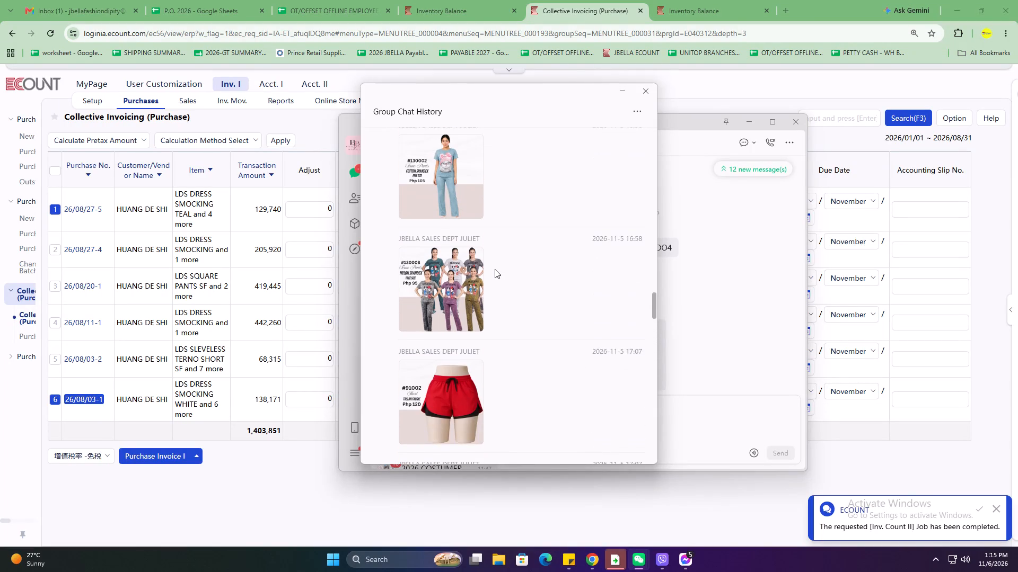
scroll(495, 269, down, 6)
scroll(495, 269, up, 18)
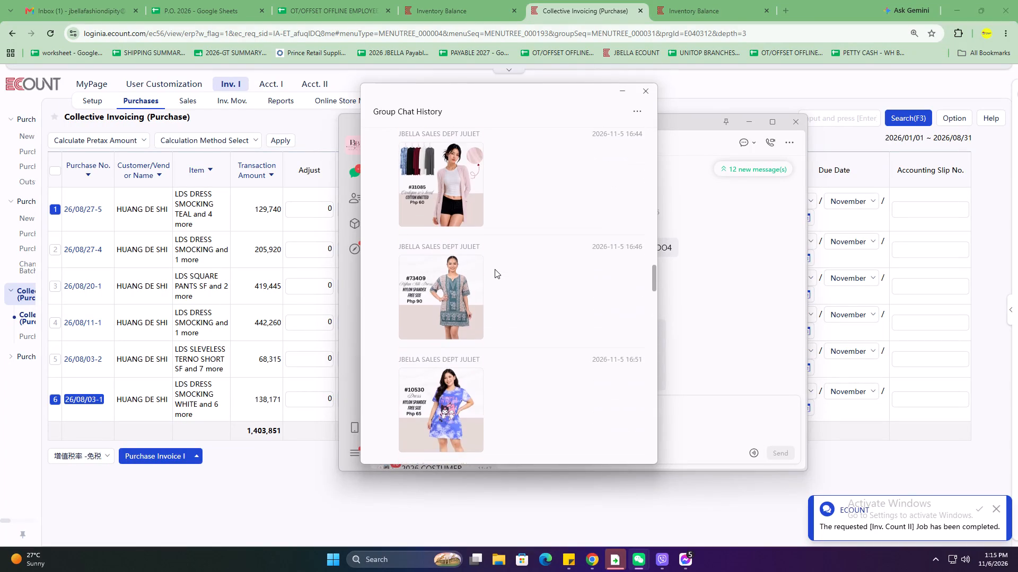
scroll(495, 269, up, 19)
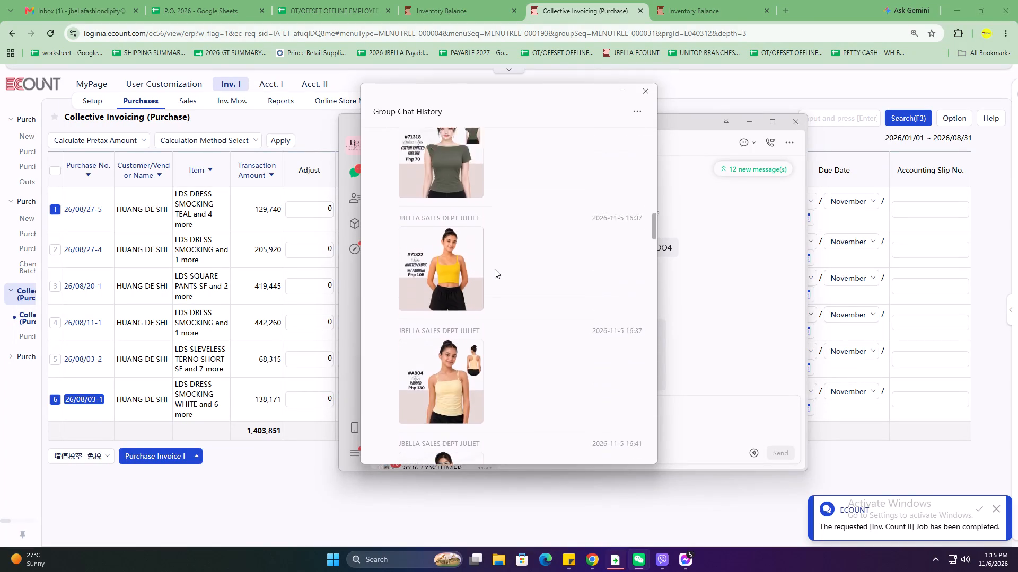
scroll(495, 269, up, 13)
scroll(495, 269, up, 9)
scroll(495, 269, up, 14)
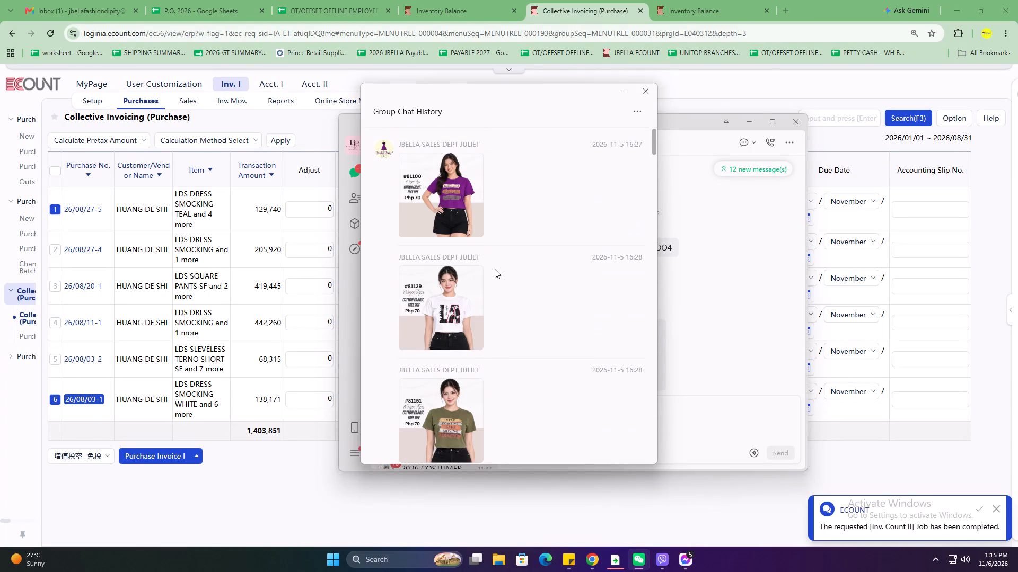
drag(657, 95, 648, 93)
click(647, 91)
Examine the children's terno shorts photos and the Unitop purchase order images sent earlier in the Purchase Order group chat.
scroll(654, 247, up, 5)
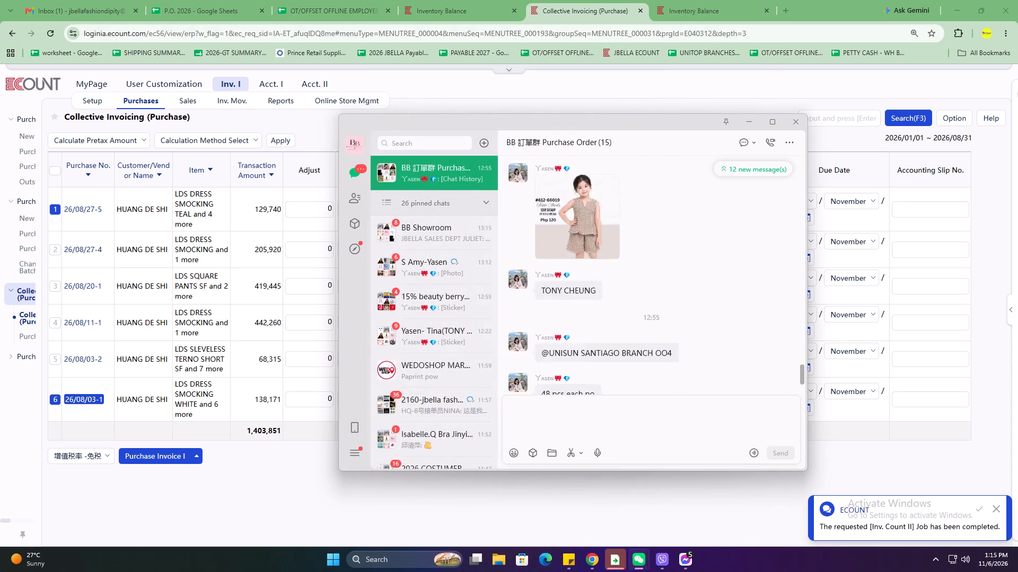
click(568, 343)
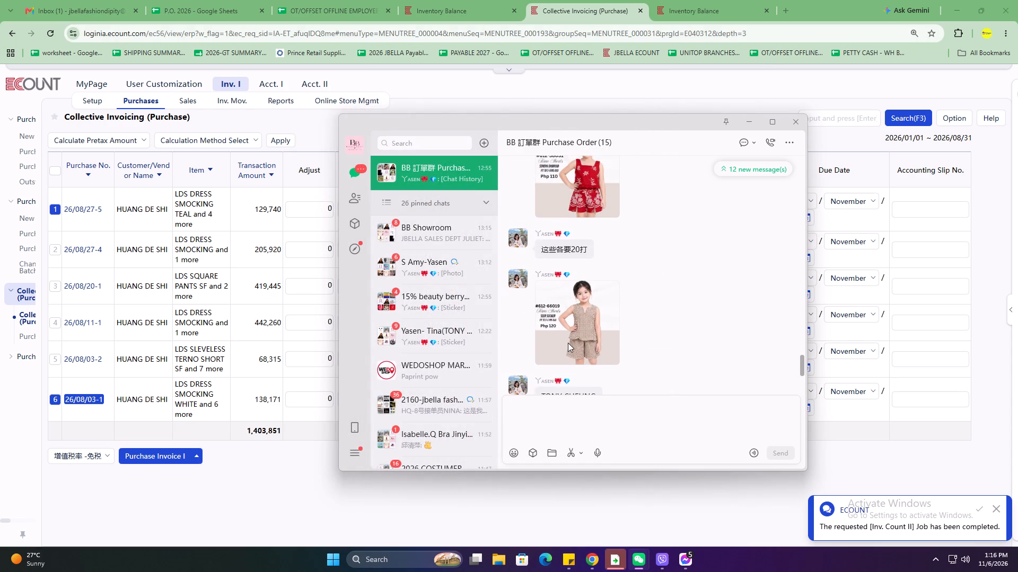
key(Left)
key(Left)
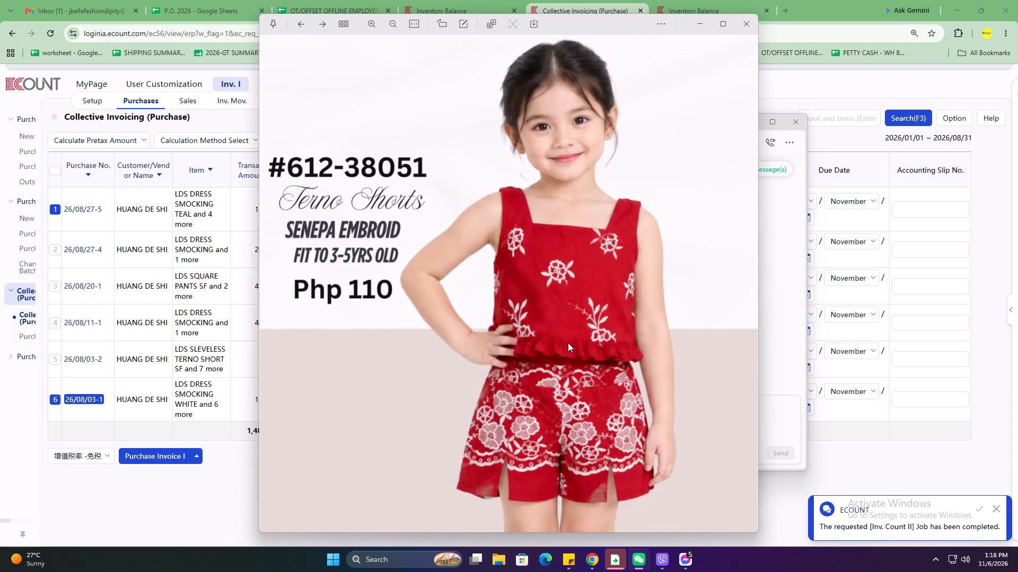
key(Left)
key(Left)
key(Left)
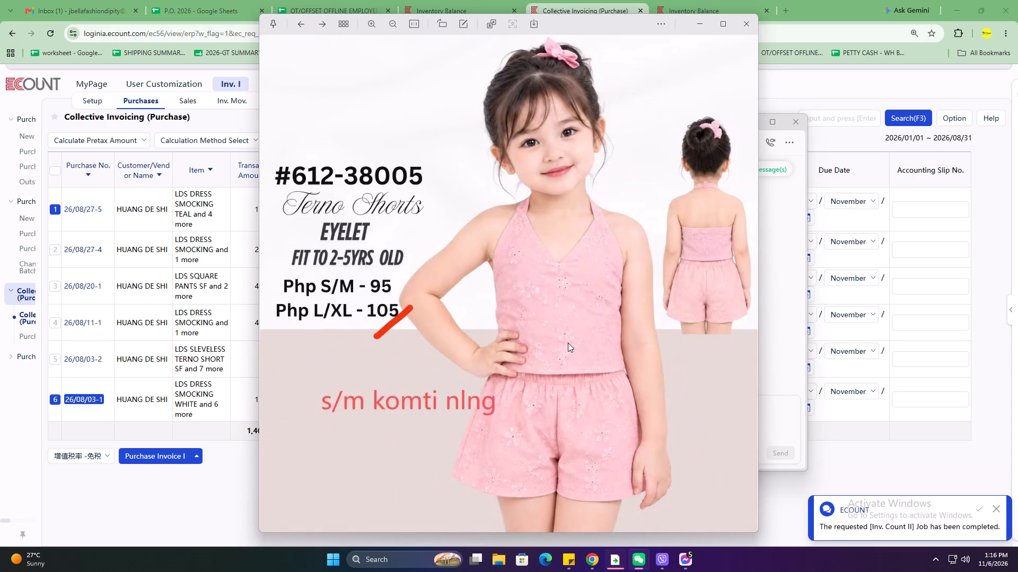
key(Right)
key(Left)
key(Right)
key(Left)
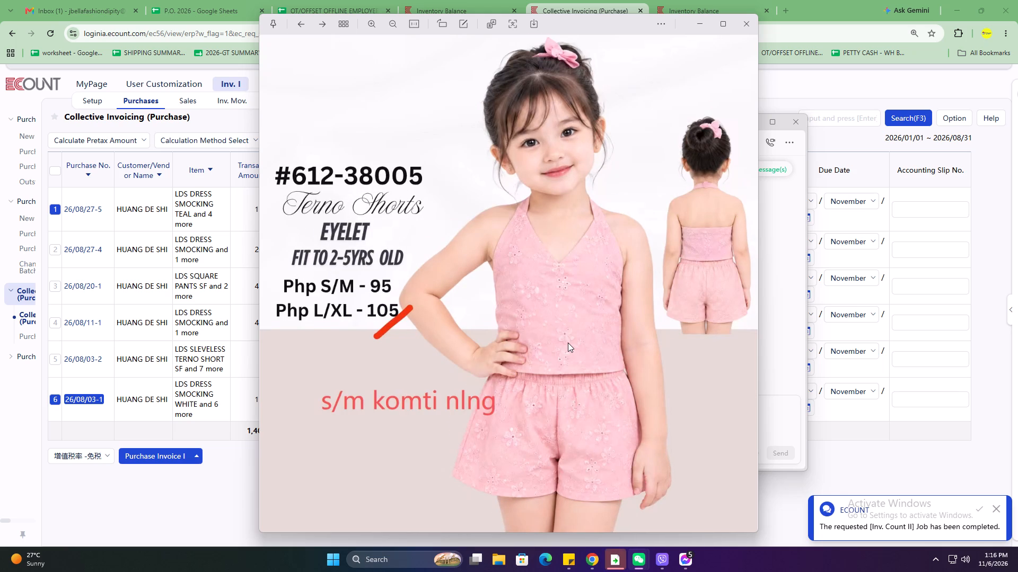
key(Left)
key(Left)
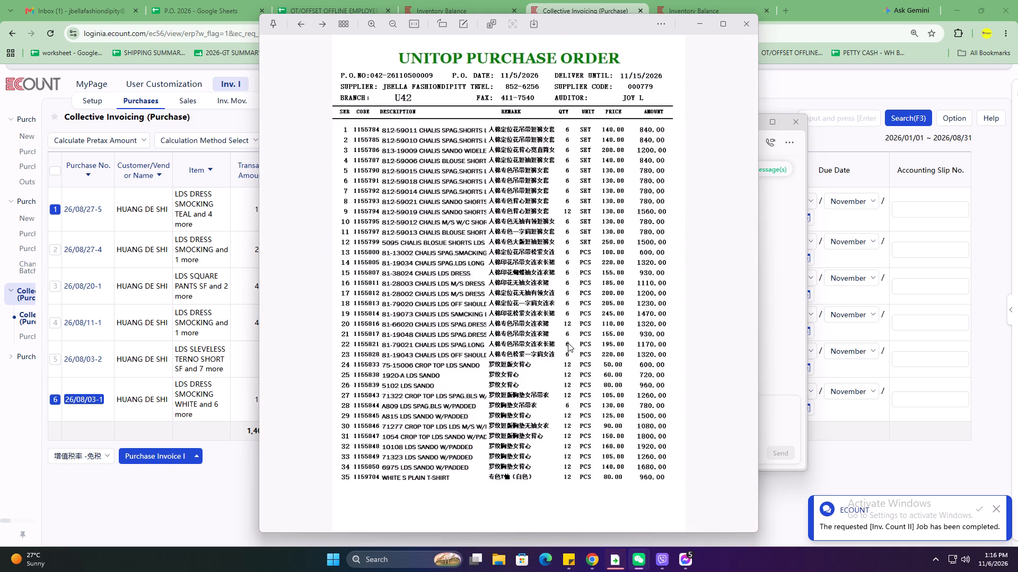
key(Left)
key(Right)
key(Right)
key(Right)
key(Right)
key(Right)
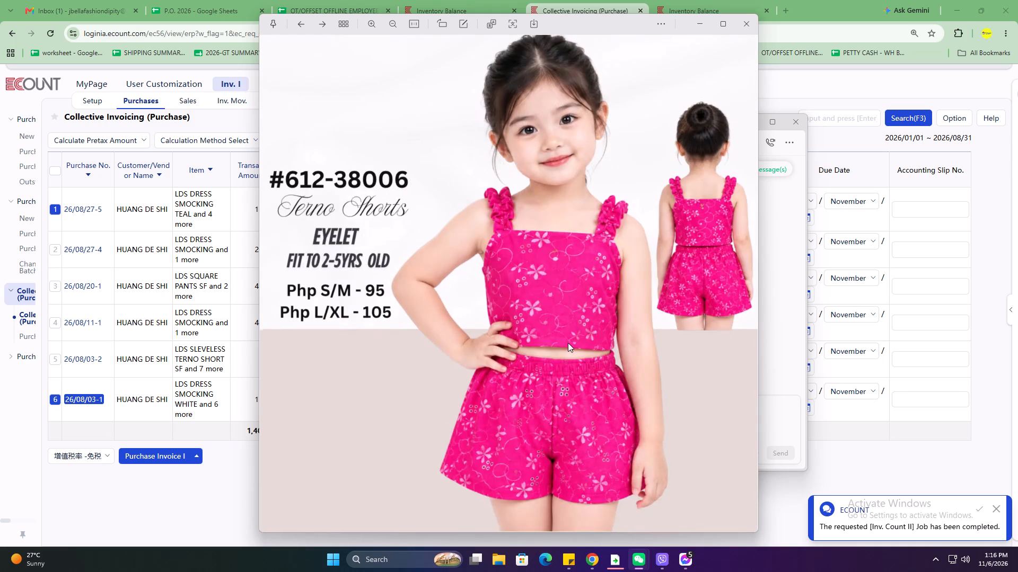
key(Left)
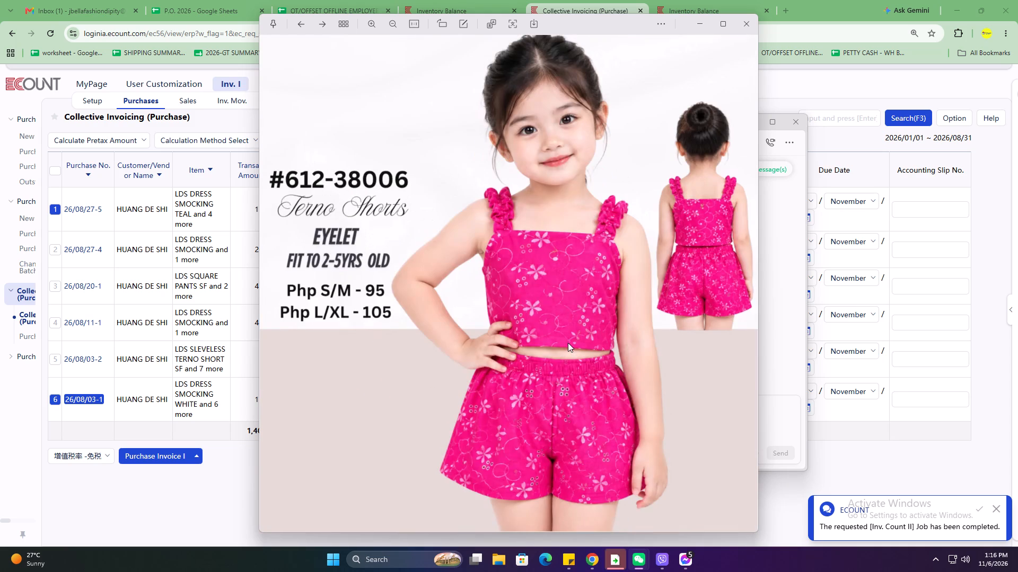
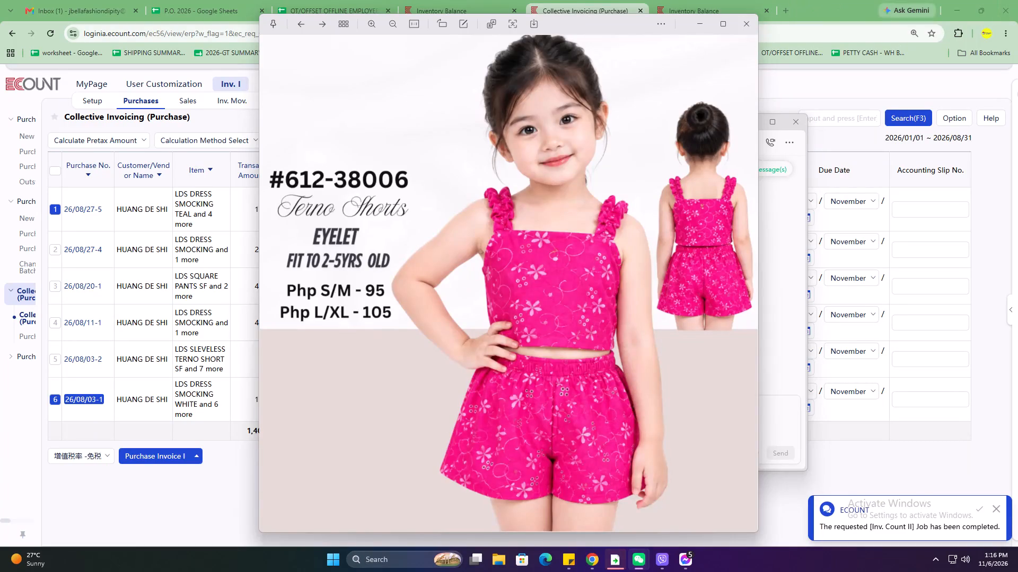
Switch back to Ecount and copy payable number SF82026 from purchase 26/08/27-5 to purchase 26/08/03-1.
click(742, 31)
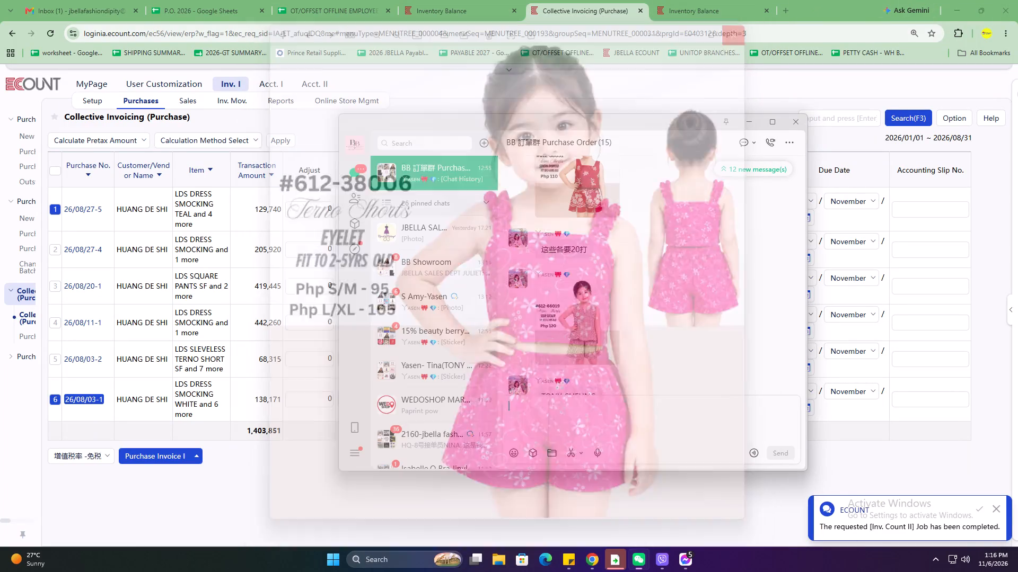
click(314, 137)
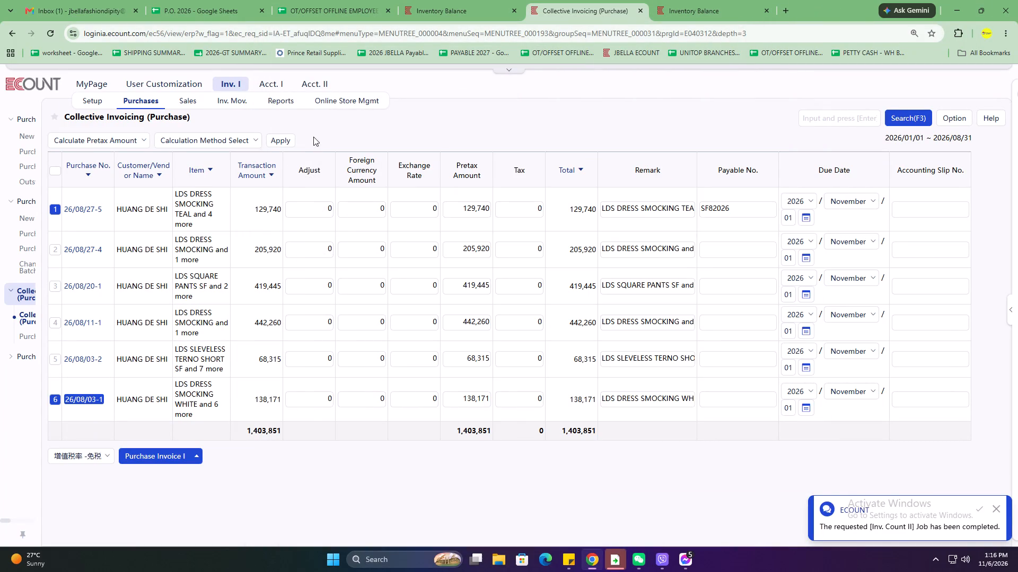
click(747, 208)
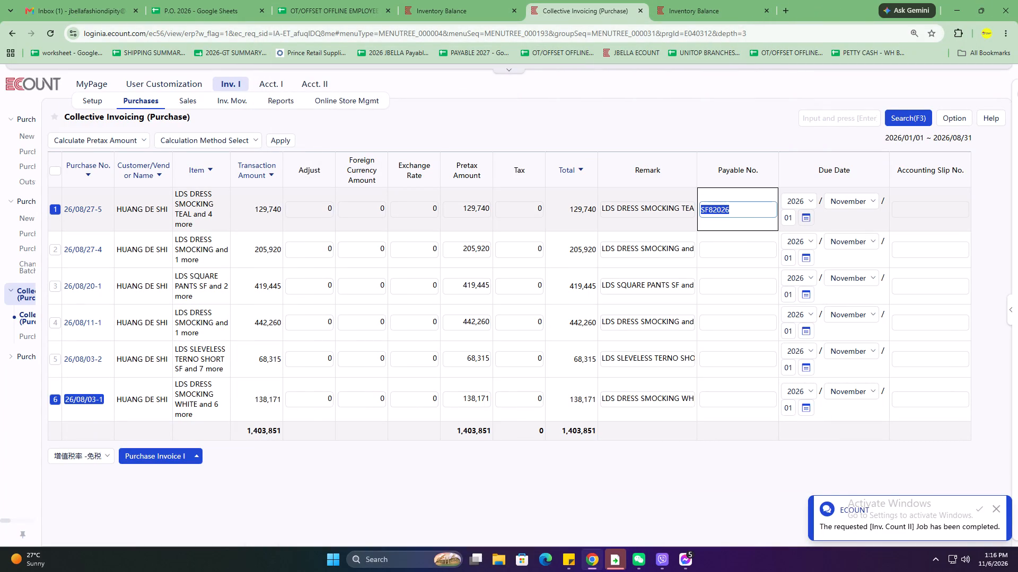
key(ctrl+c)
click(731, 395)
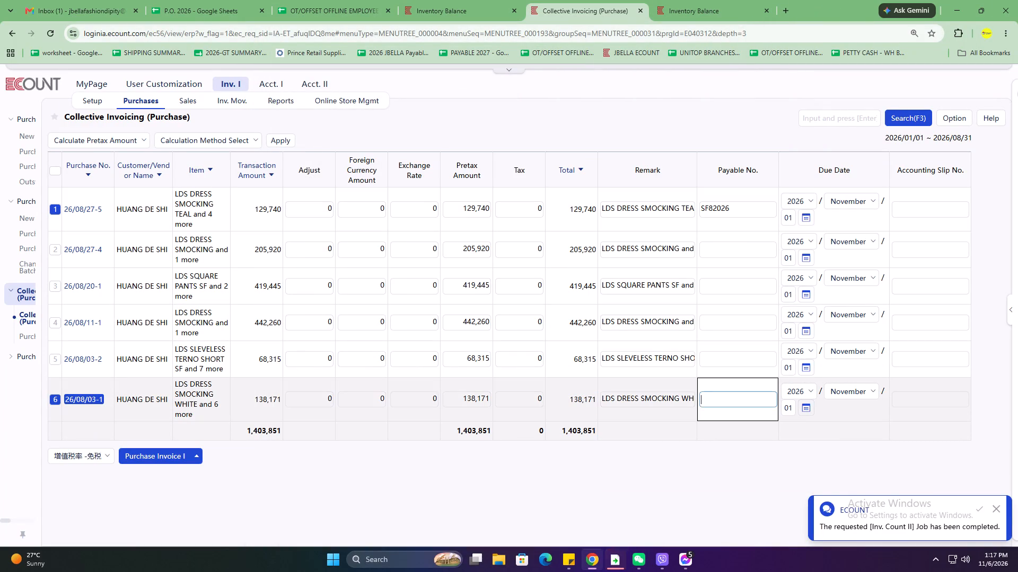
key(v)
key(BackSpace)
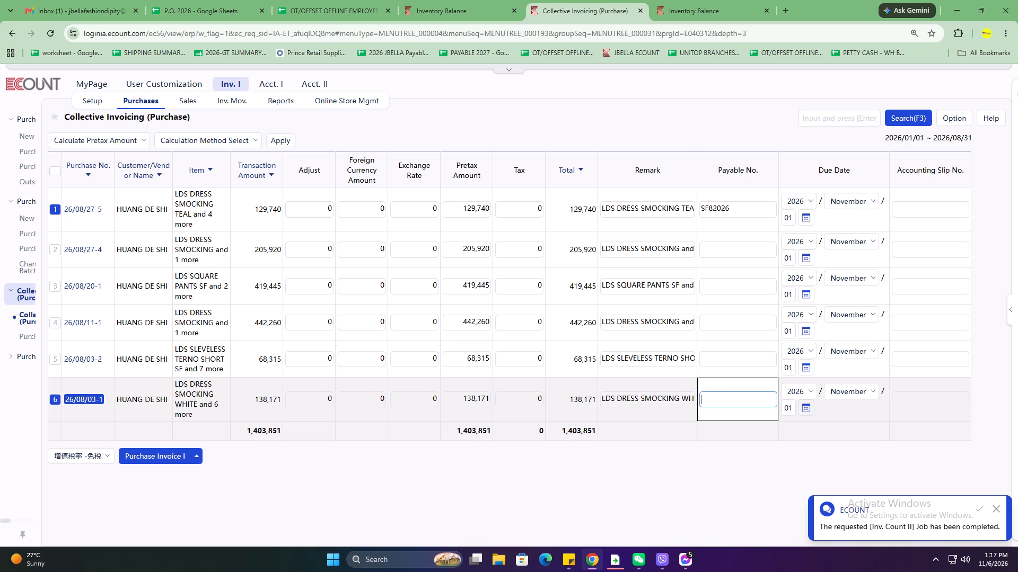
key(ctrl+v)
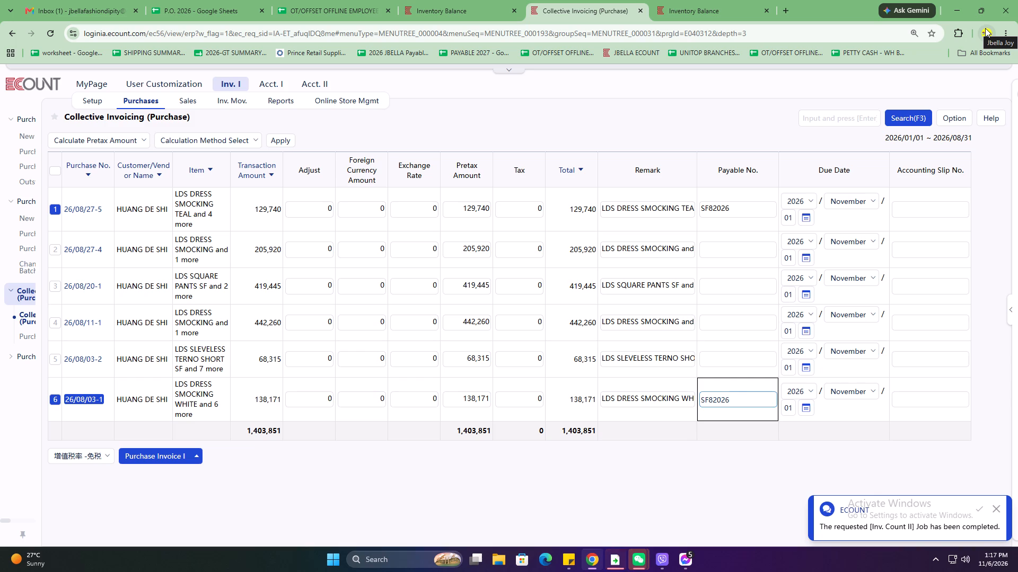
Issue Purchase Invoice I for the marked purchases 26/08/27-5 and 26/08/03-1 and save the vouchers.
click(157, 451)
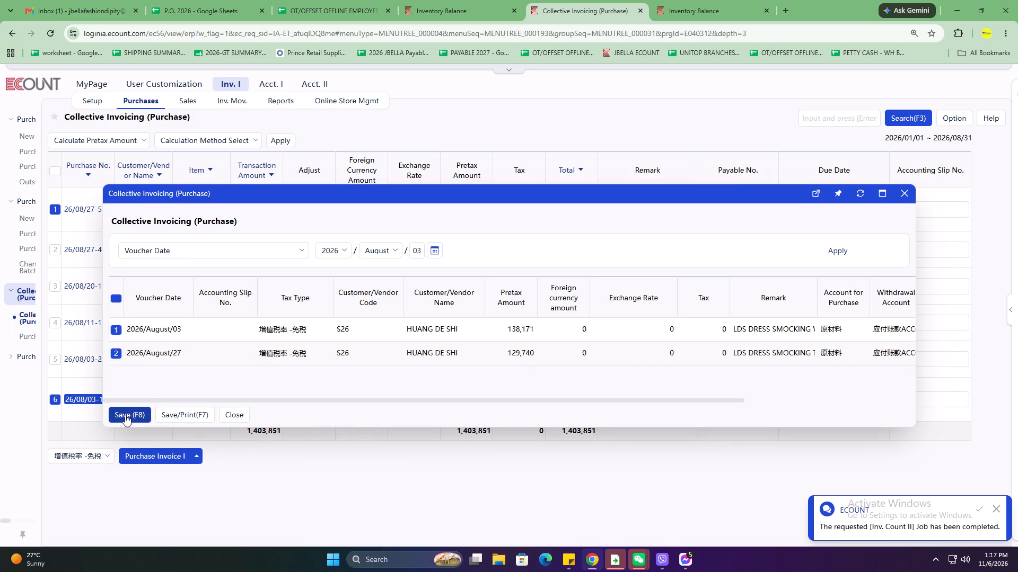
click(125, 415)
click(381, 370)
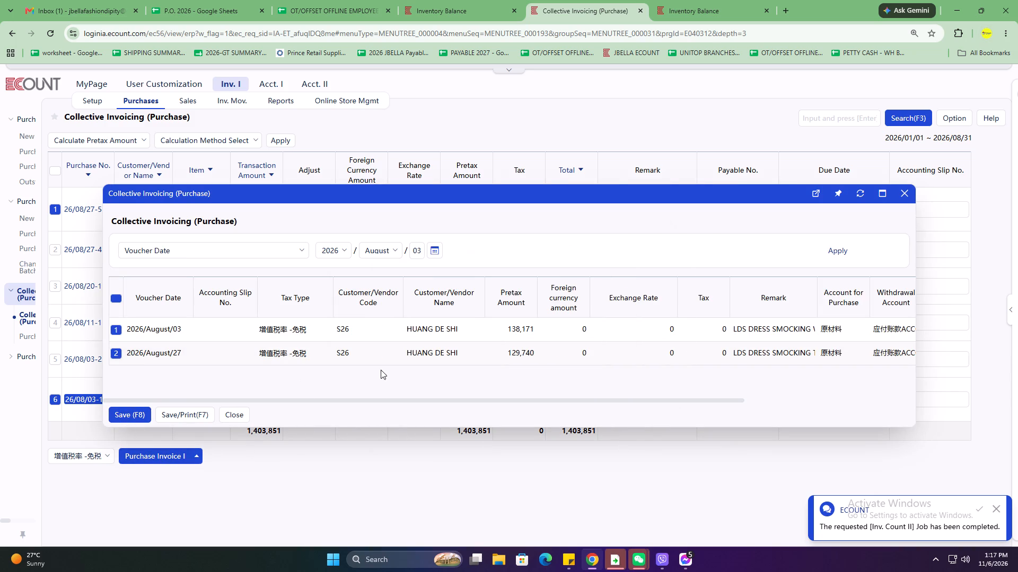
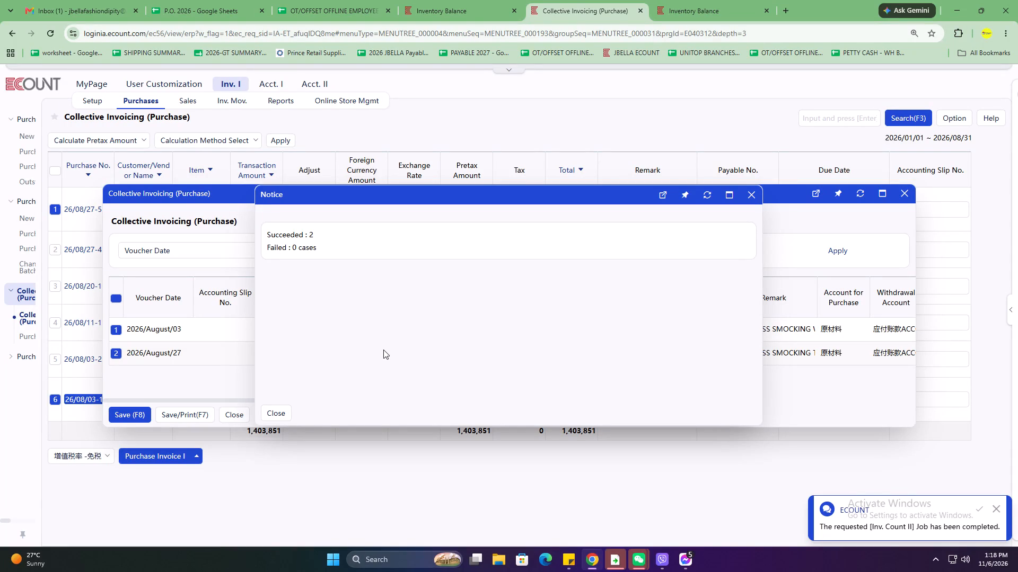
In purchase 26/08/03-2, set the line 4 quantity of item 155-15 to 503 and save the purchase.
click(282, 413)
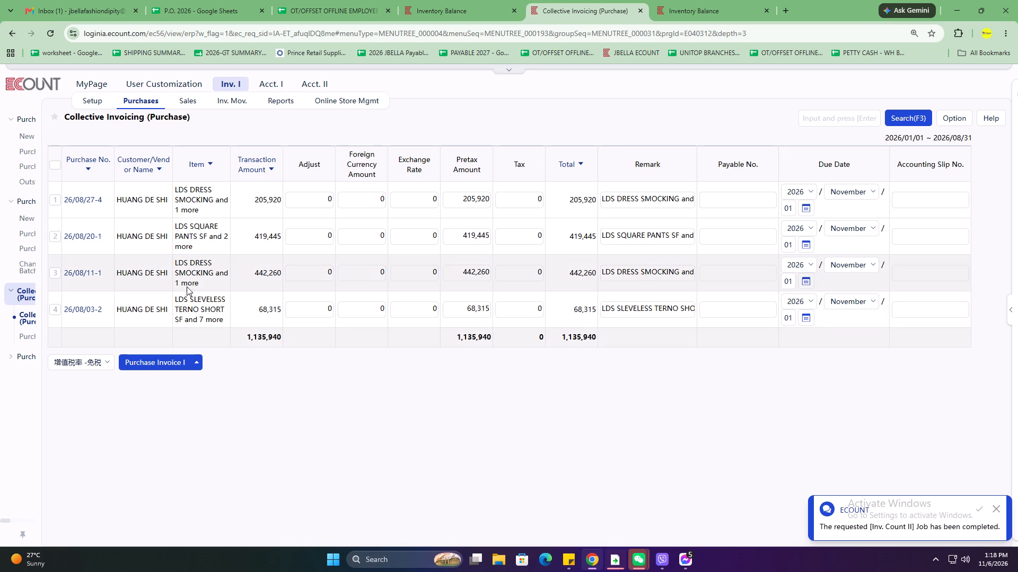
click(85, 311)
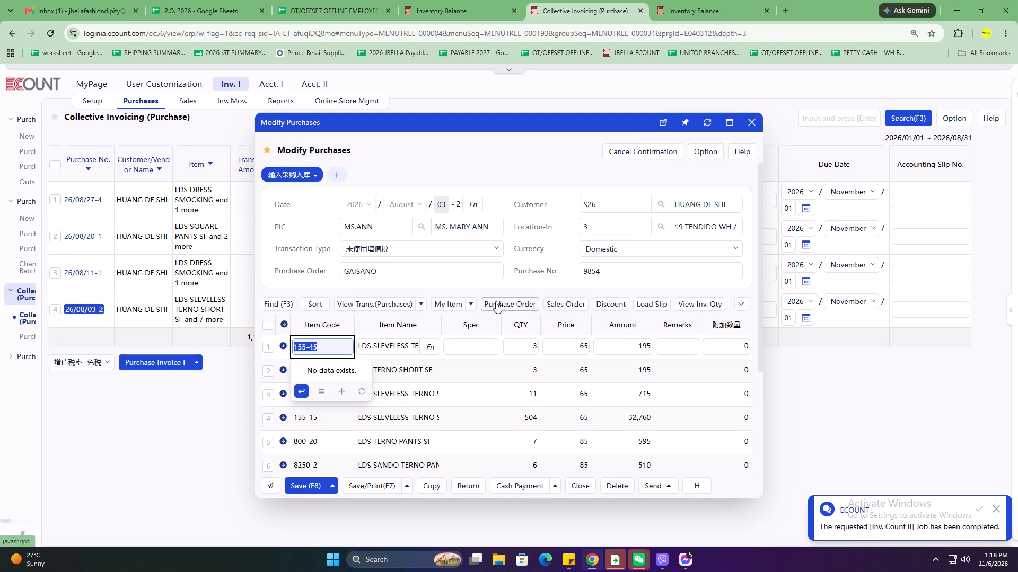
scroll(503, 378, down, 4)
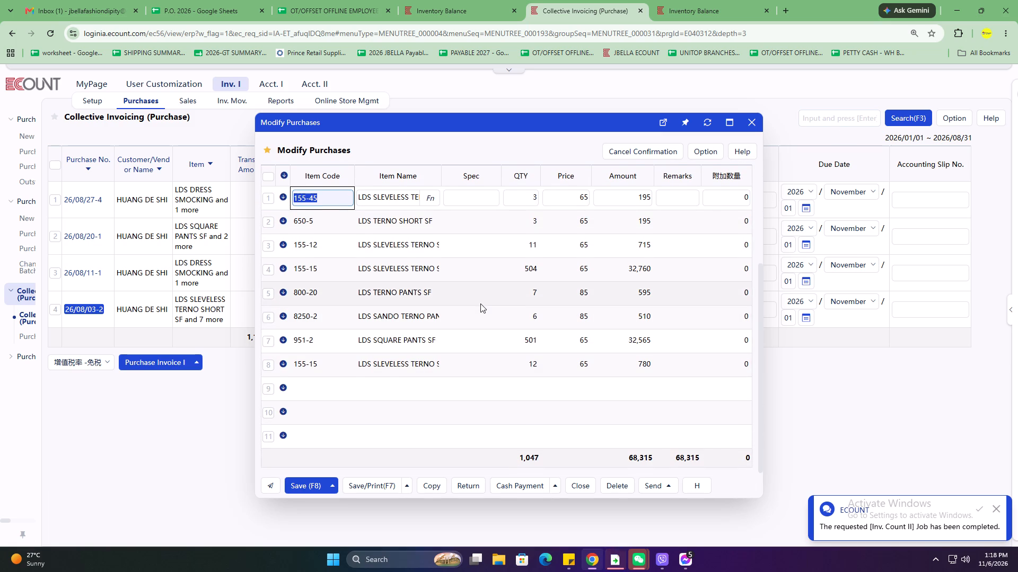
scroll(480, 303, up, 2)
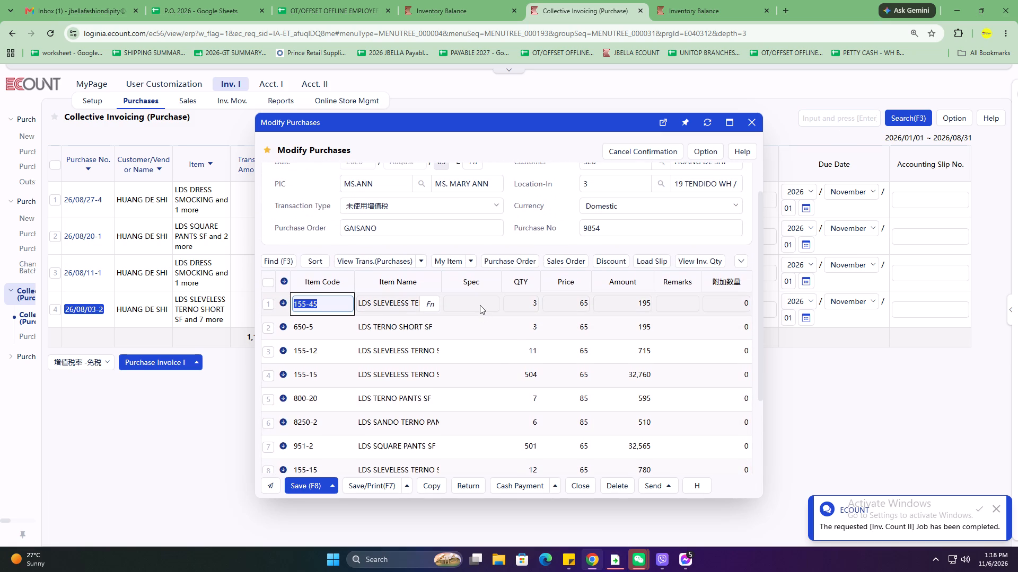
scroll(370, 344, down, 1)
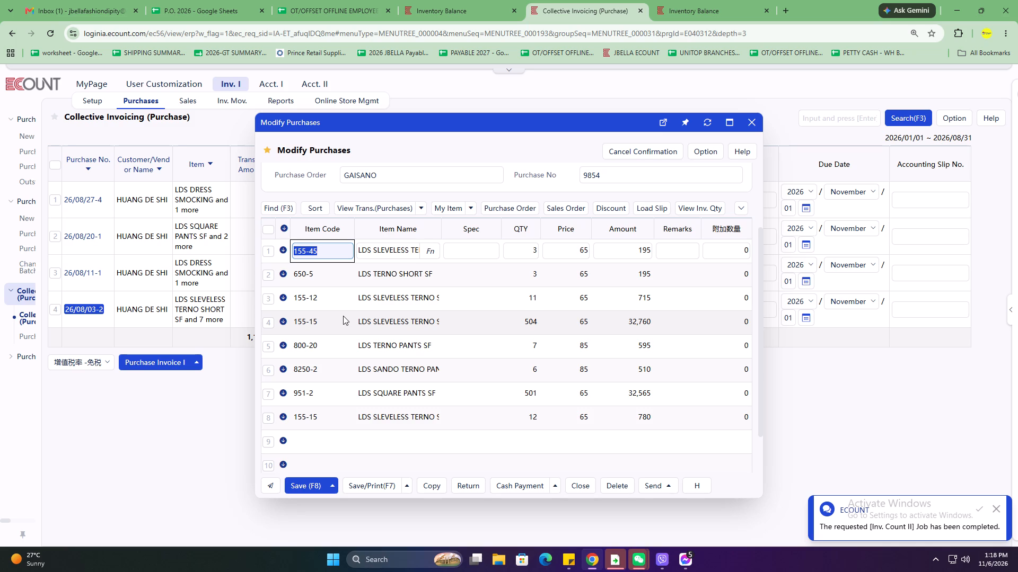
click(374, 297)
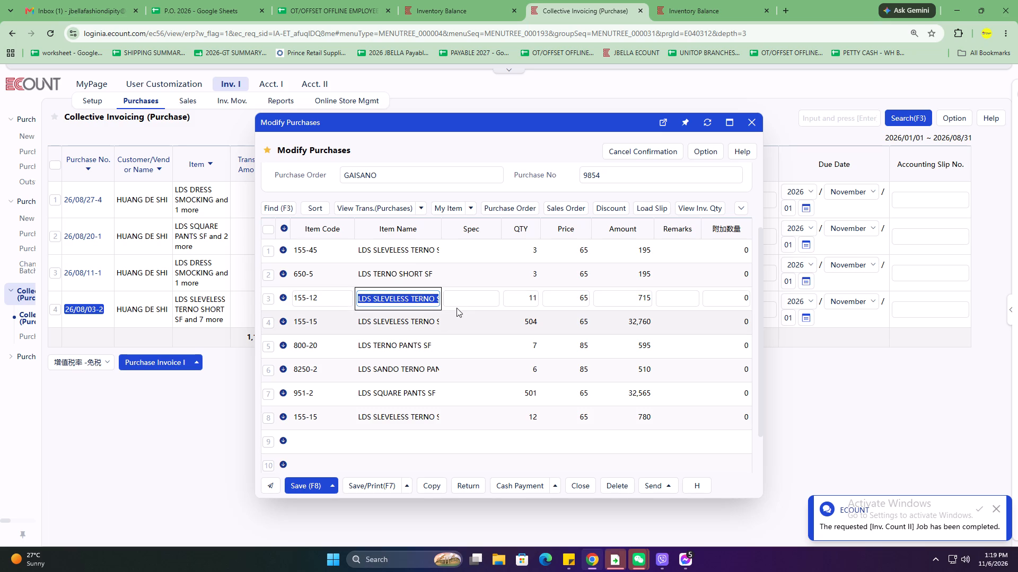
click(510, 314)
text(503)
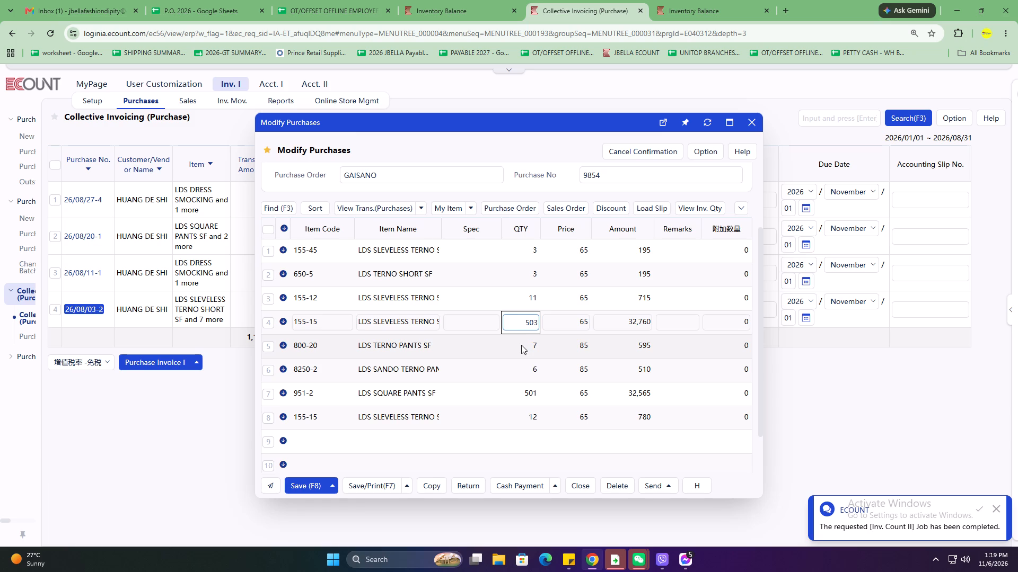
click(521, 345)
scroll(521, 343, down, 3)
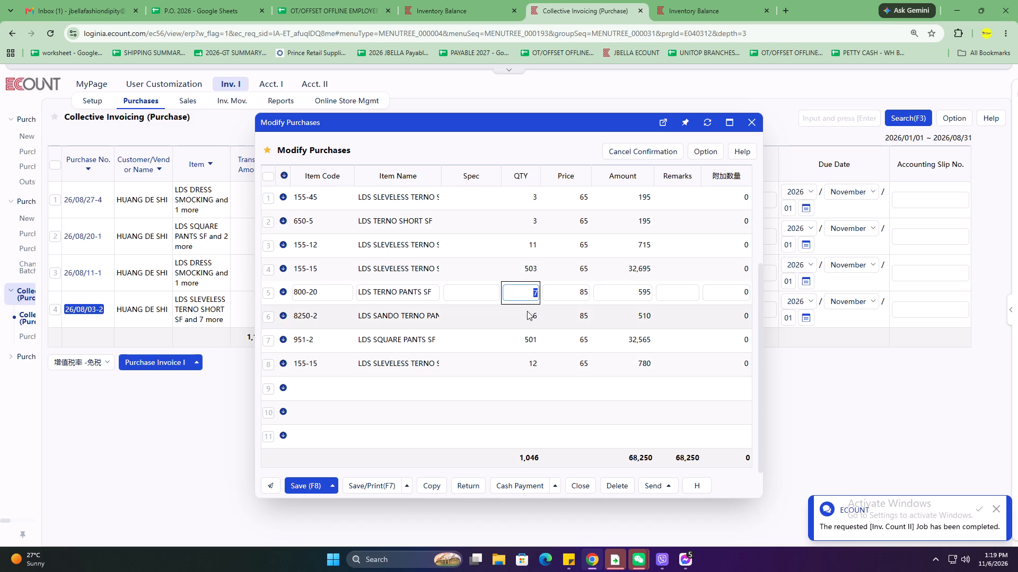
click(525, 309)
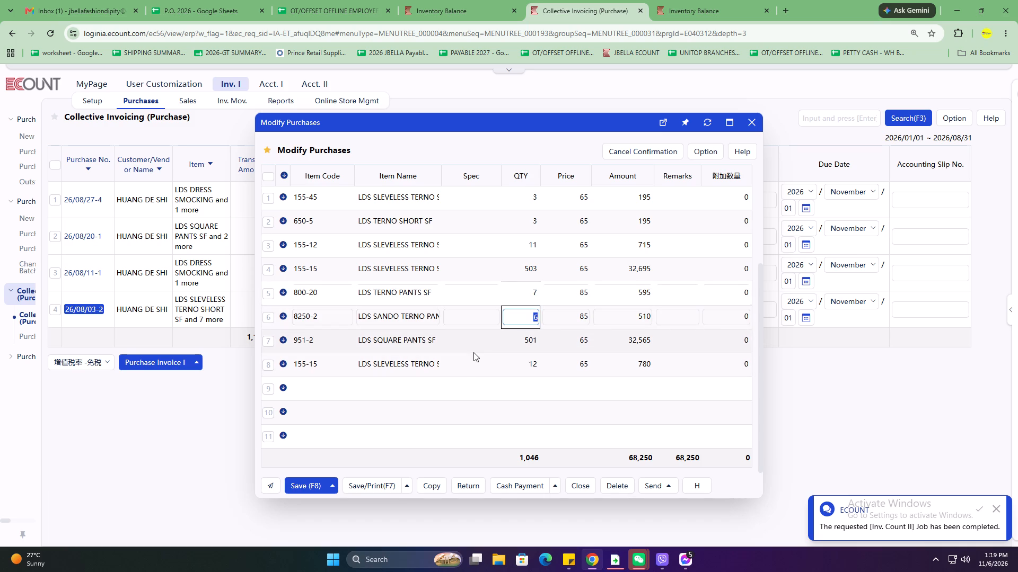
click(525, 287)
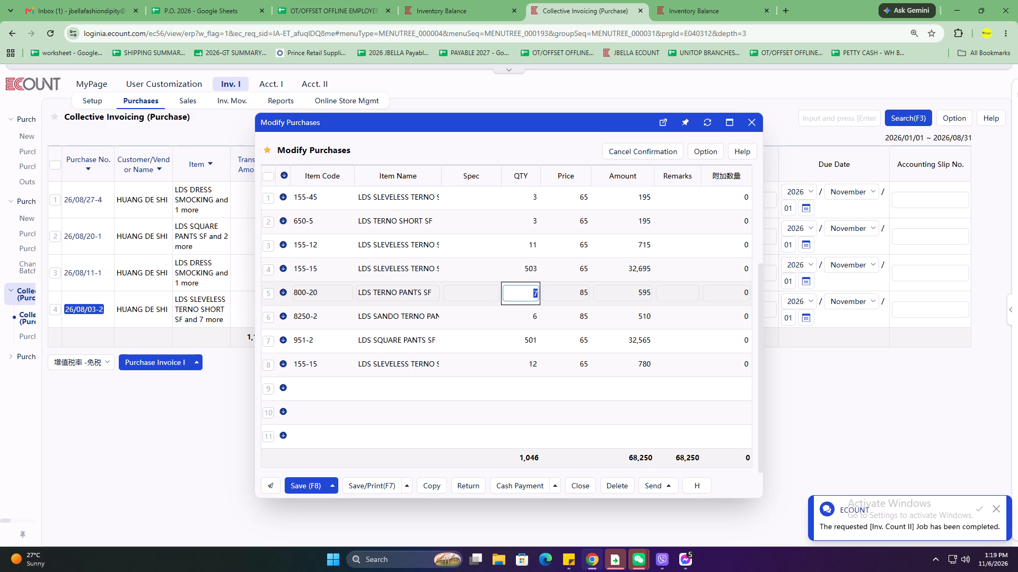
click(519, 298)
click(527, 344)
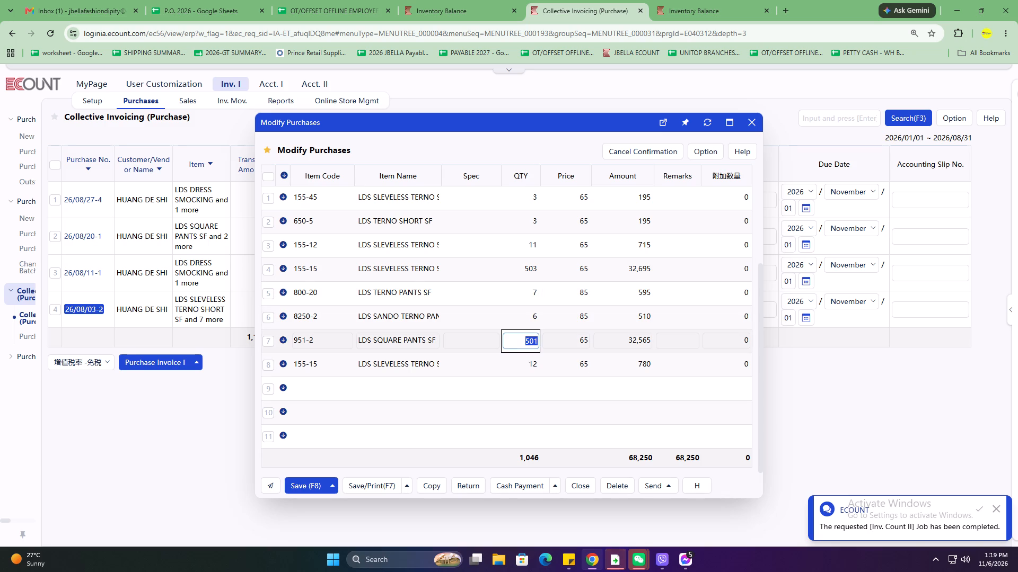
click(524, 359)
click(496, 420)
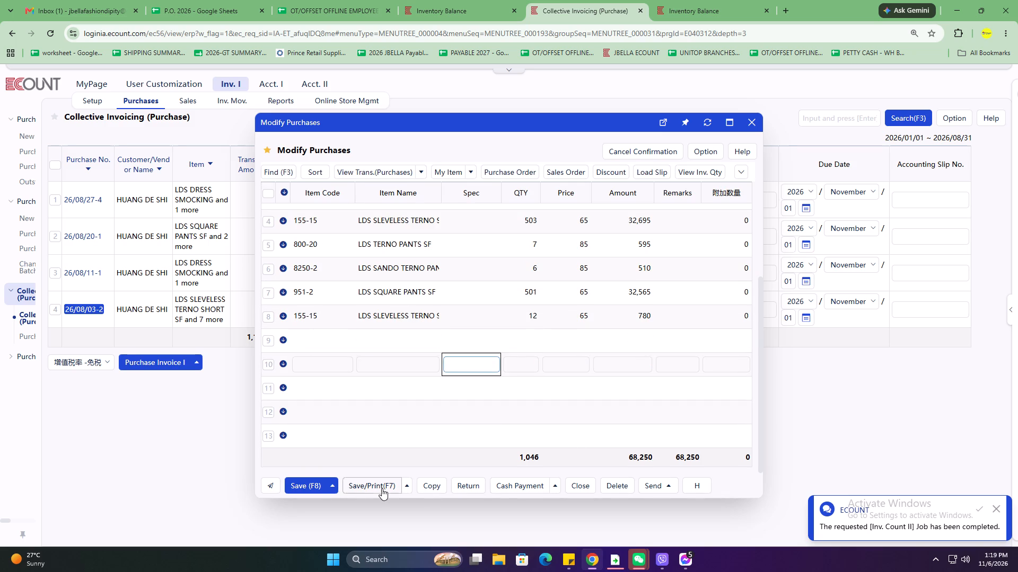
click(298, 479)
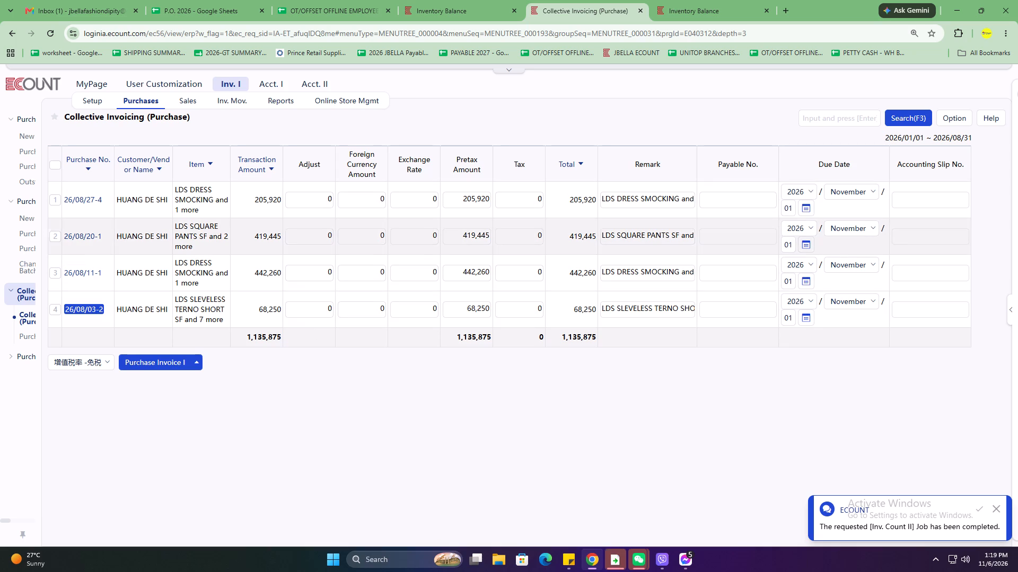
Open purchase 26/08/20-1 to examine its line items and close it unchanged.
click(86, 237)
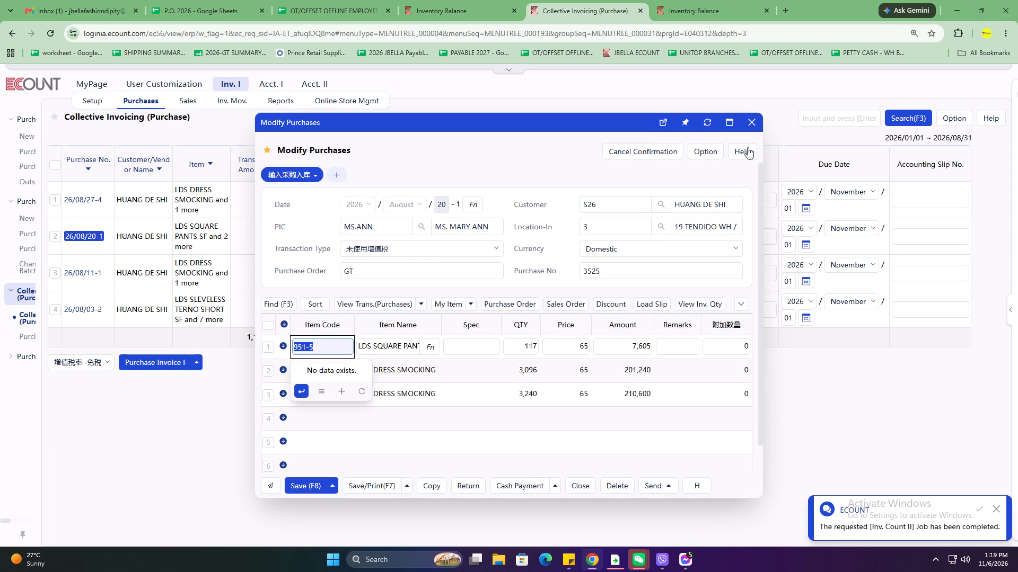
click(752, 129)
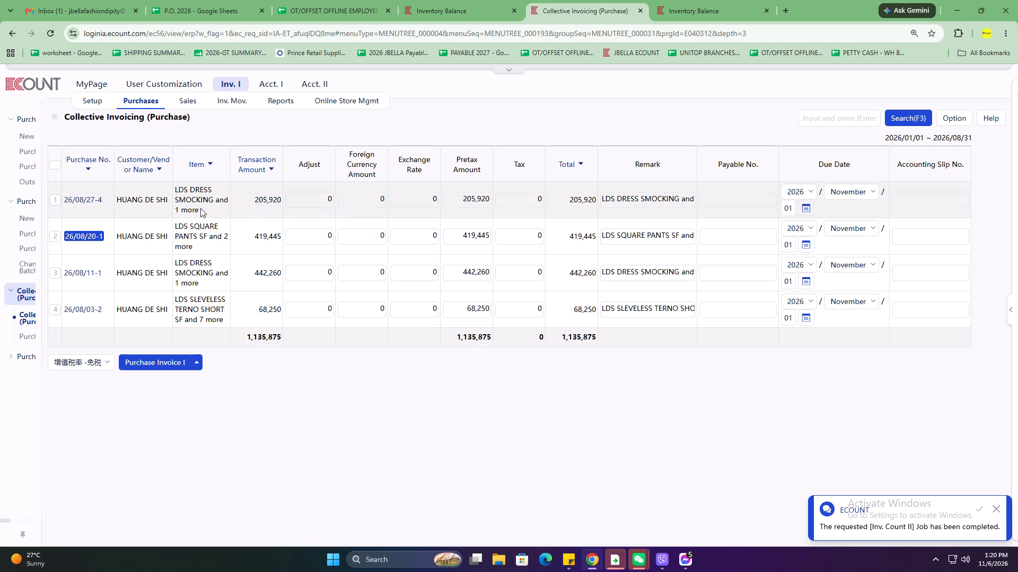
Mark all four listed purchases of vendor S26 and enter payable number SF082026 for each of them.
drag(55, 162, 45, 160)
click(749, 198)
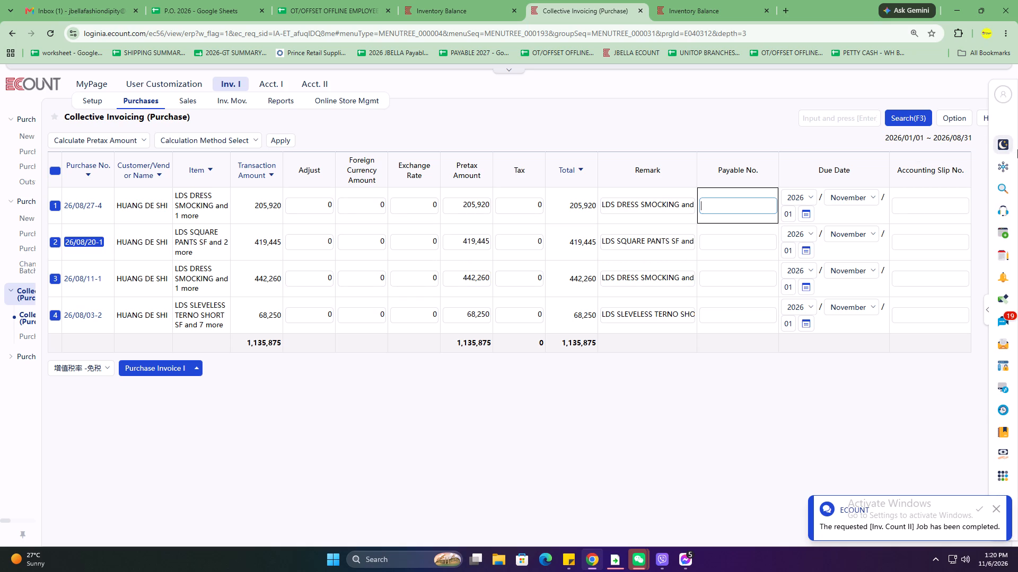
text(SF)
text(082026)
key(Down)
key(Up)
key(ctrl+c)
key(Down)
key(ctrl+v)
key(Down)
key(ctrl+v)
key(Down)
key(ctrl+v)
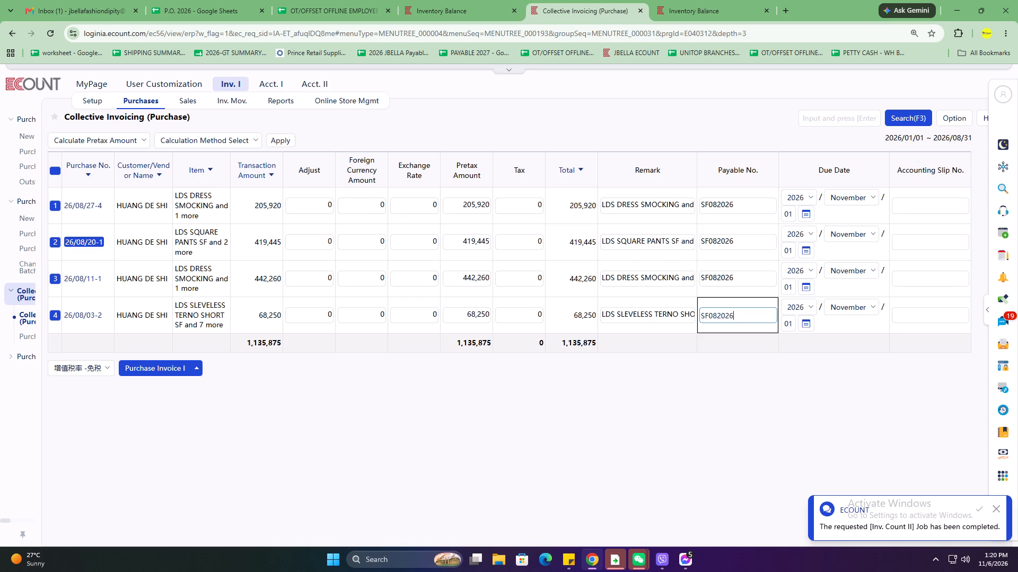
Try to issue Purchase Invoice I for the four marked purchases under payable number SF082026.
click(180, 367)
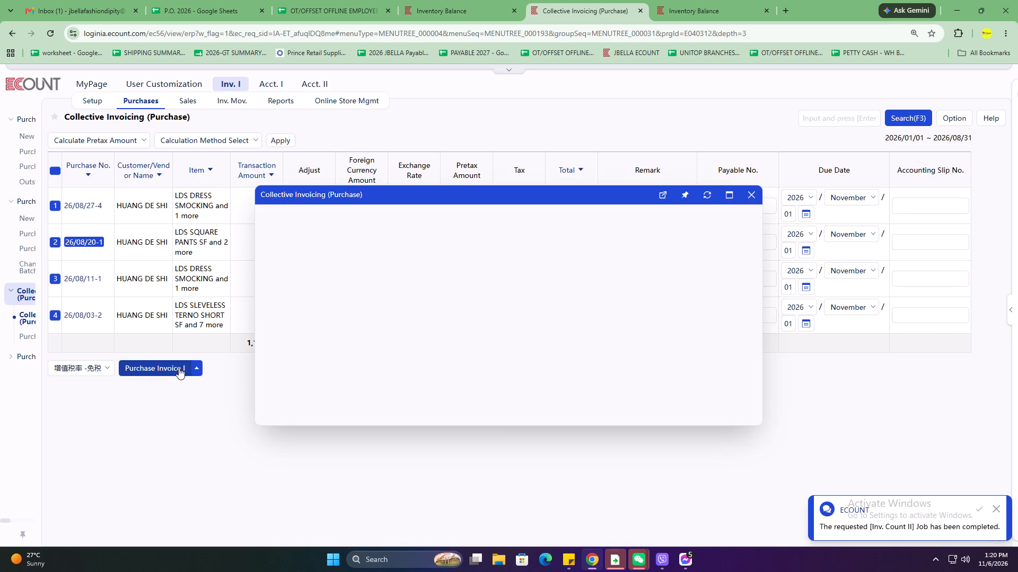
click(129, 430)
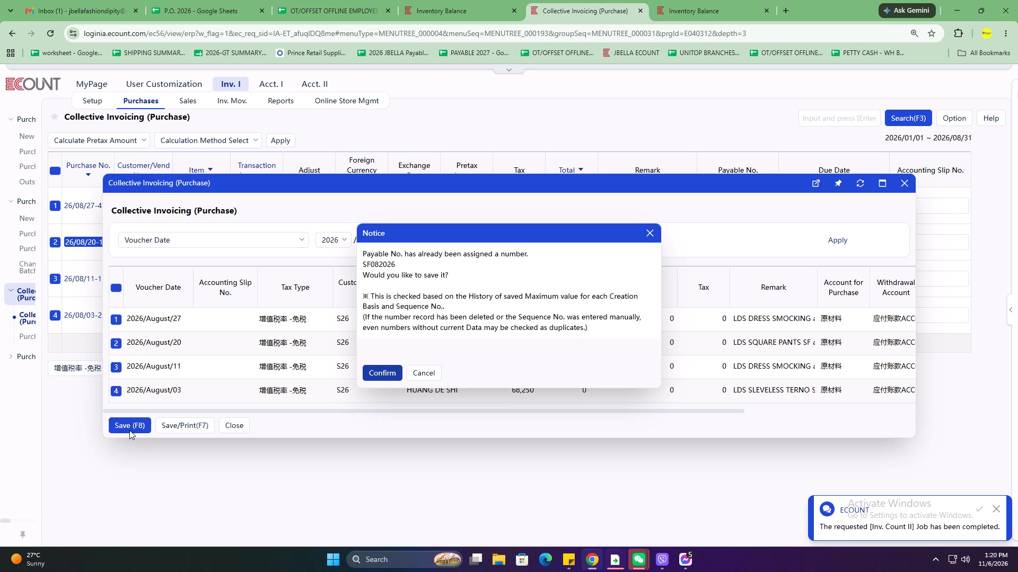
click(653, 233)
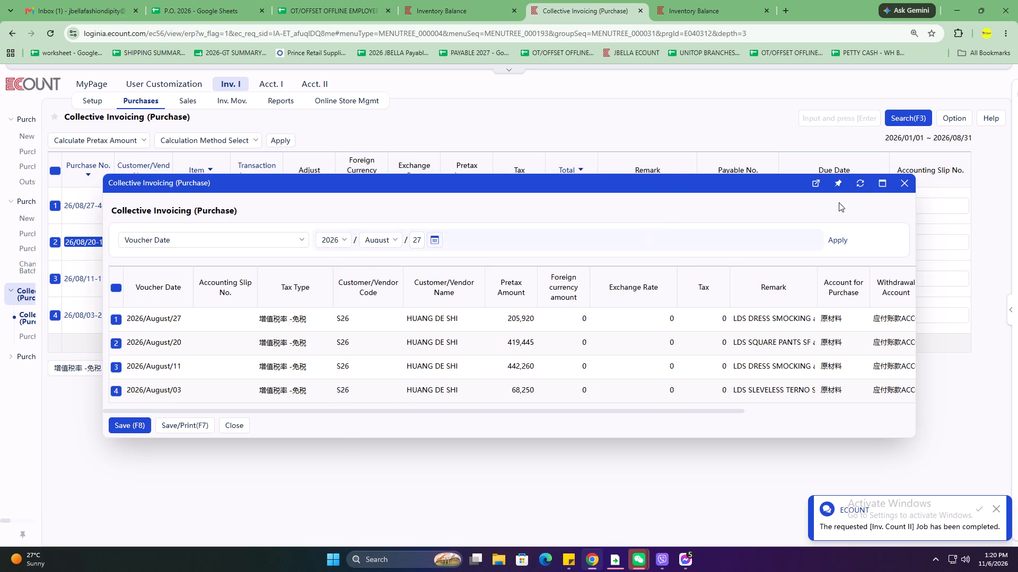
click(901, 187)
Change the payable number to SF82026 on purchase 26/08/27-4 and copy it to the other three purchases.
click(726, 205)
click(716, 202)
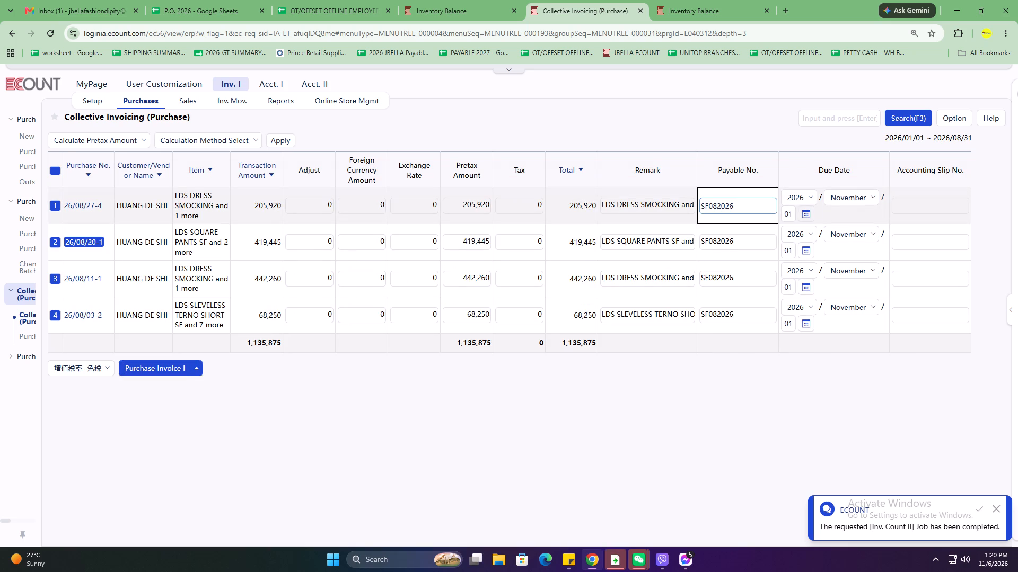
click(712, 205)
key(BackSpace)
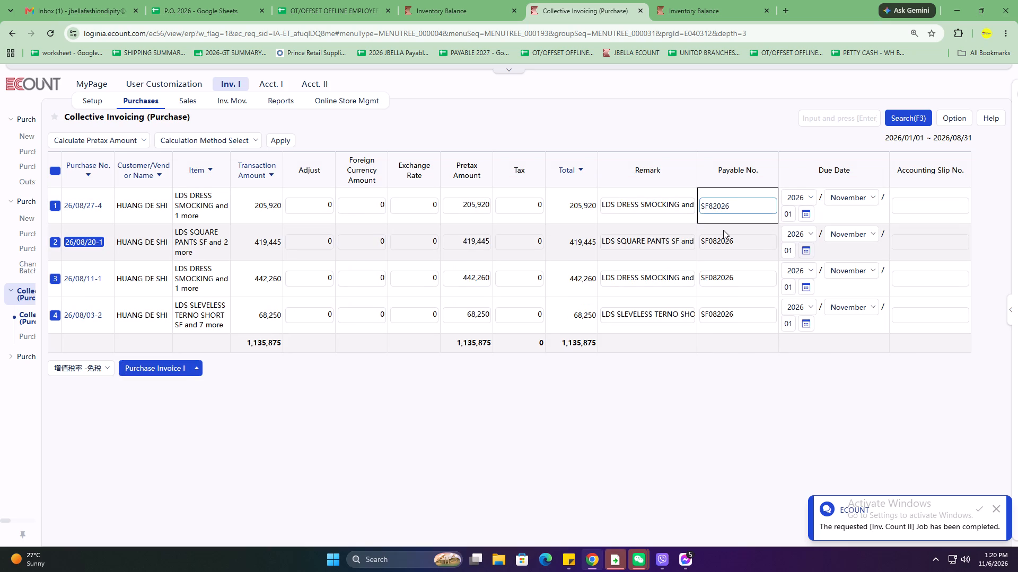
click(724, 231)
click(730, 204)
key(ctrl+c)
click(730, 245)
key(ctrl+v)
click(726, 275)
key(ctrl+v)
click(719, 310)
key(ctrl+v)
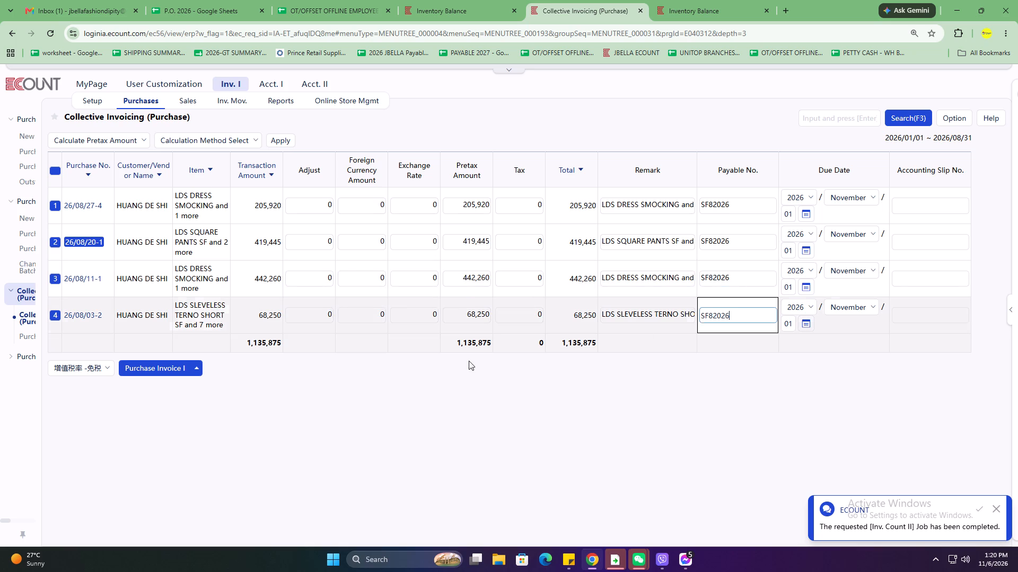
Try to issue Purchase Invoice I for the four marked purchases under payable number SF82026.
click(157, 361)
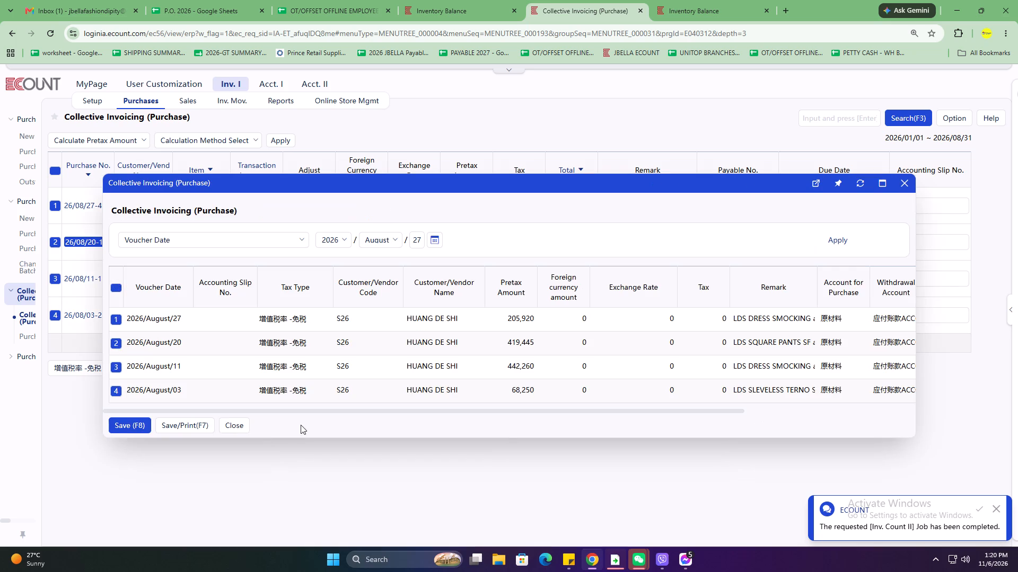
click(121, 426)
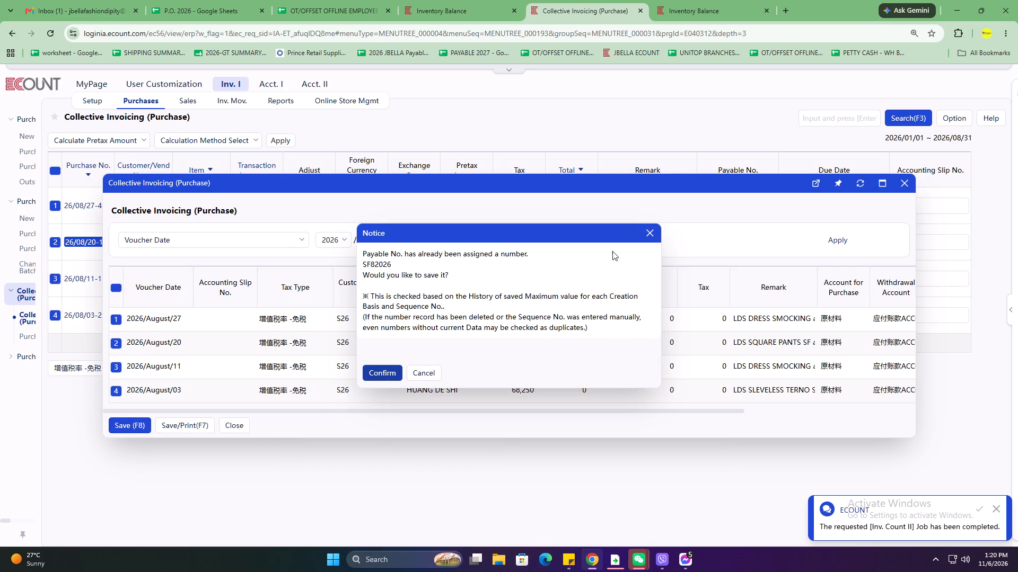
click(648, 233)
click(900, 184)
Change the payable number to SF0082026 on purchase 26/08/27-4 and copy it to the other three purchases.
click(751, 203)
click(713, 208)
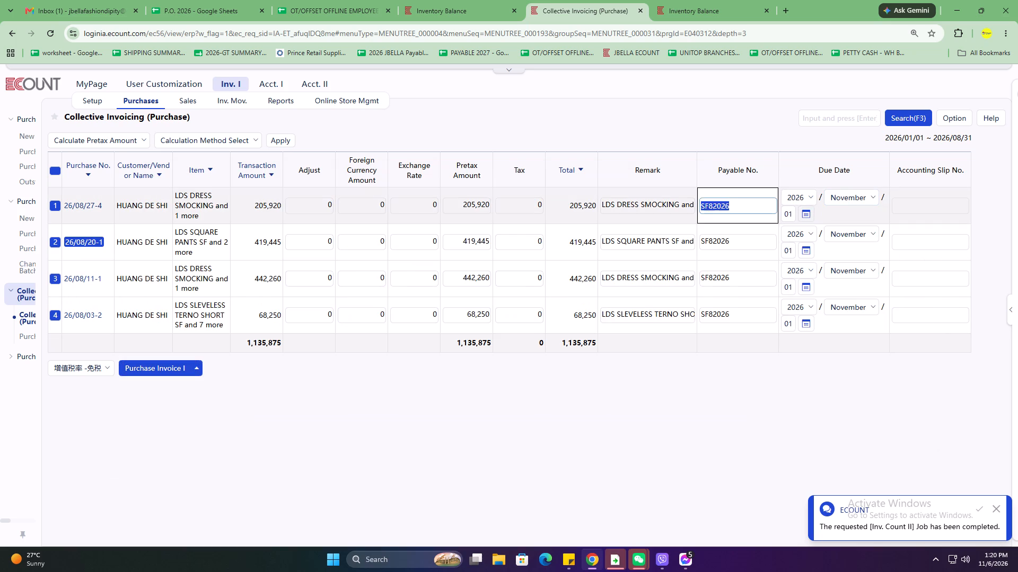
key(BackSpace)
text(008)
click(744, 244)
click(745, 205)
key(ctrl+c)
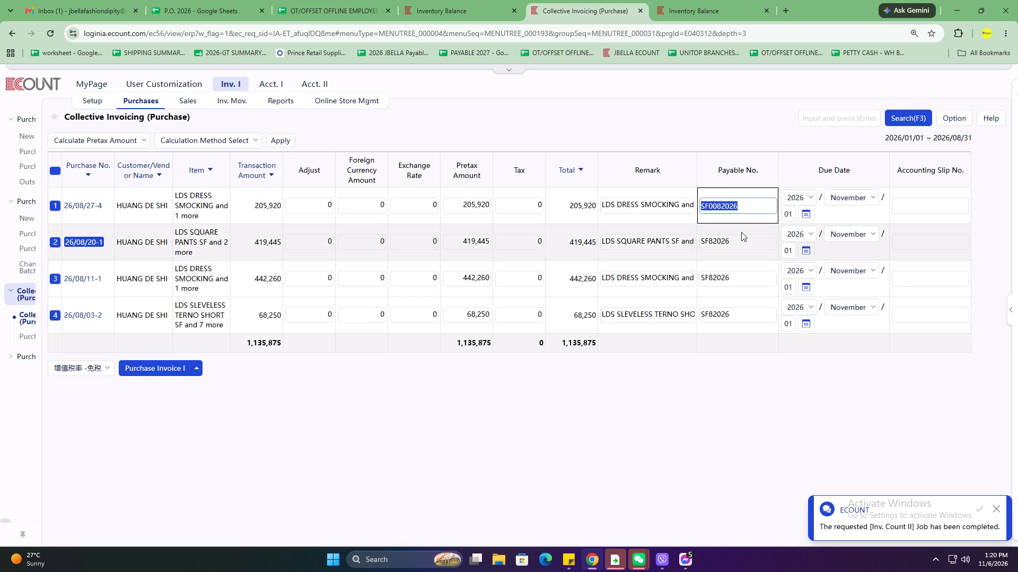
click(742, 245)
key(ctrl+v)
click(744, 276)
key(ctrl+v)
click(736, 312)
key(ctrl+v)
Issue Purchase Invoice I for the four marked purchases under SF0082026 and save the vouchers.
click(160, 369)
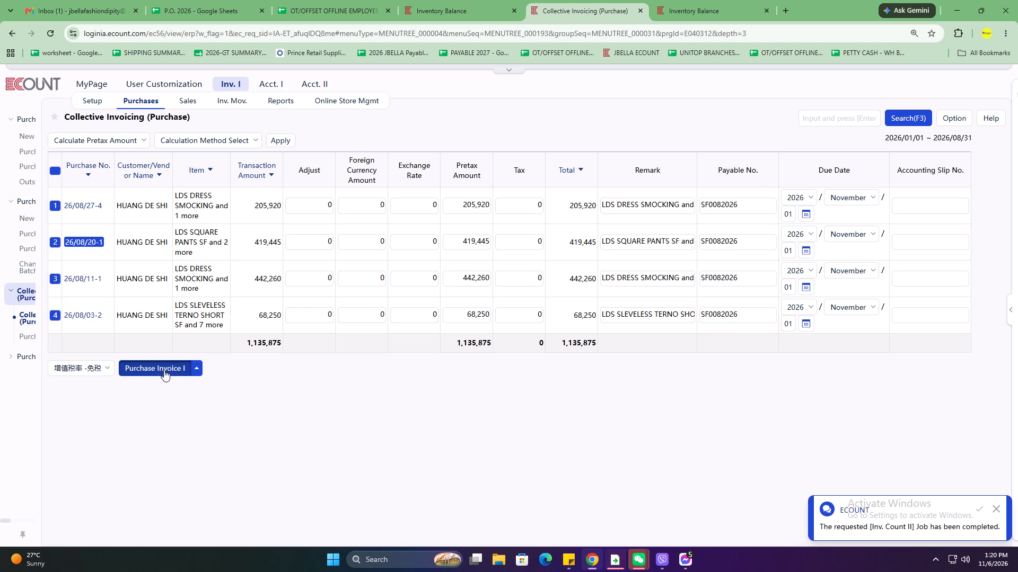
click(142, 430)
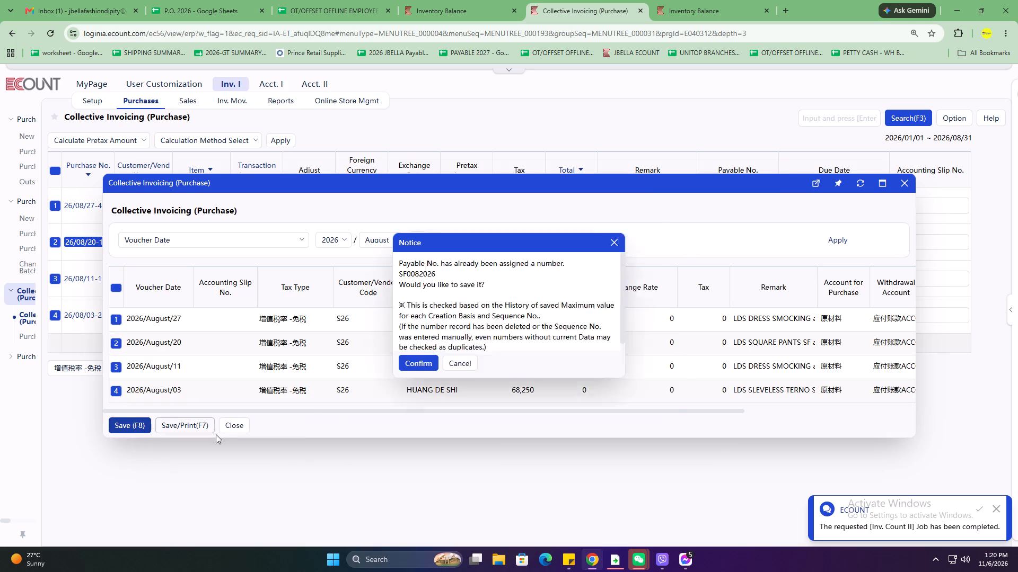
click(390, 368)
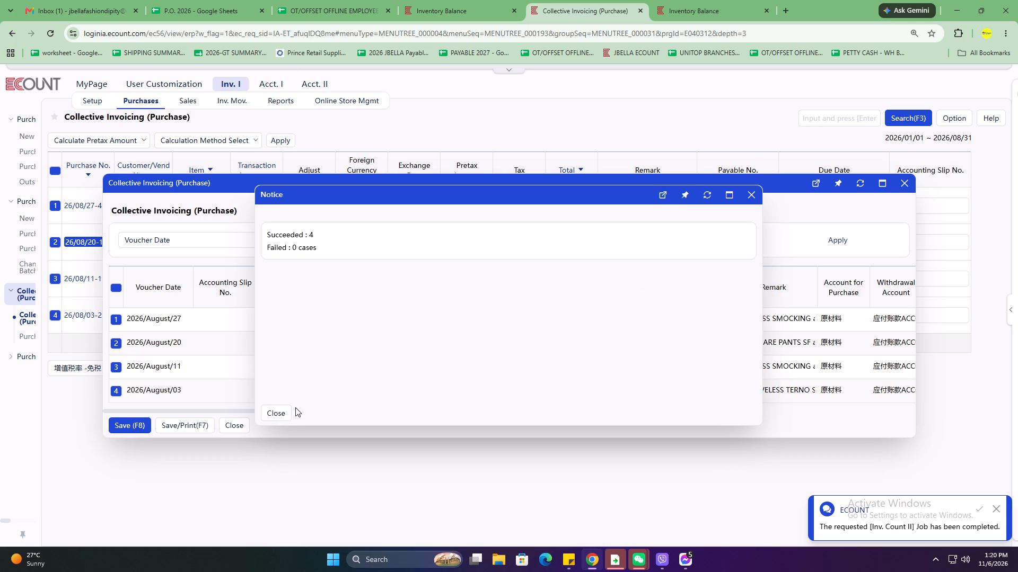
click(295, 407)
click(280, 417)
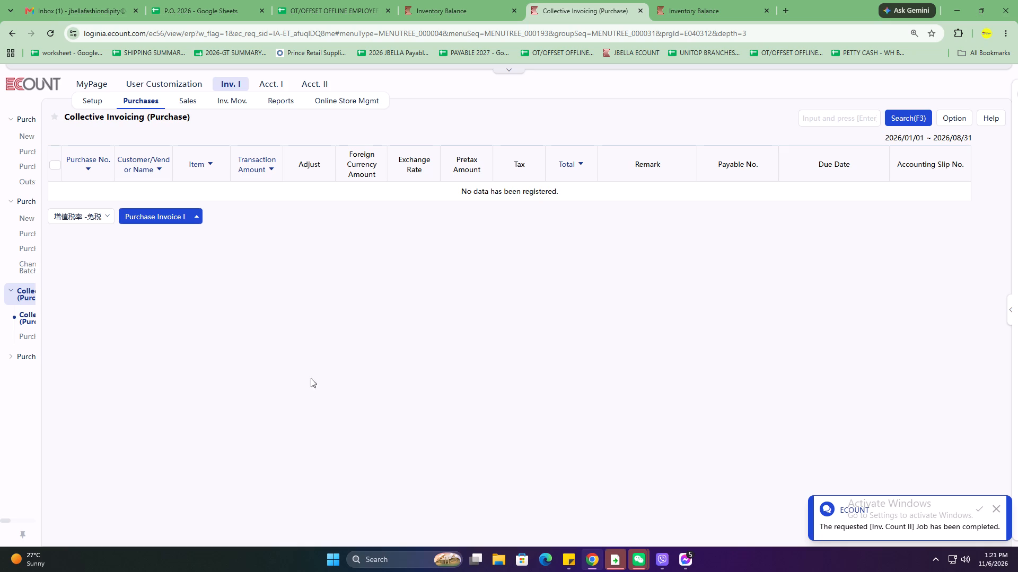
Close the inventory book and search the Inventory Balance for item DJC-9 at the 19 TENDIDO WH / 103 U BULACAN location.
click(460, 0)
click(751, 126)
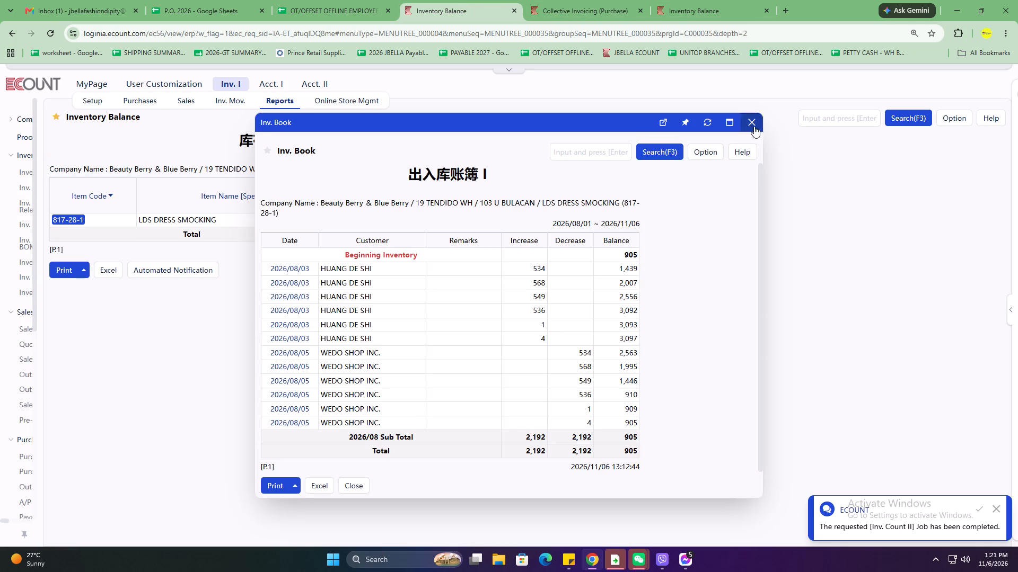
click(899, 117)
click(306, 212)
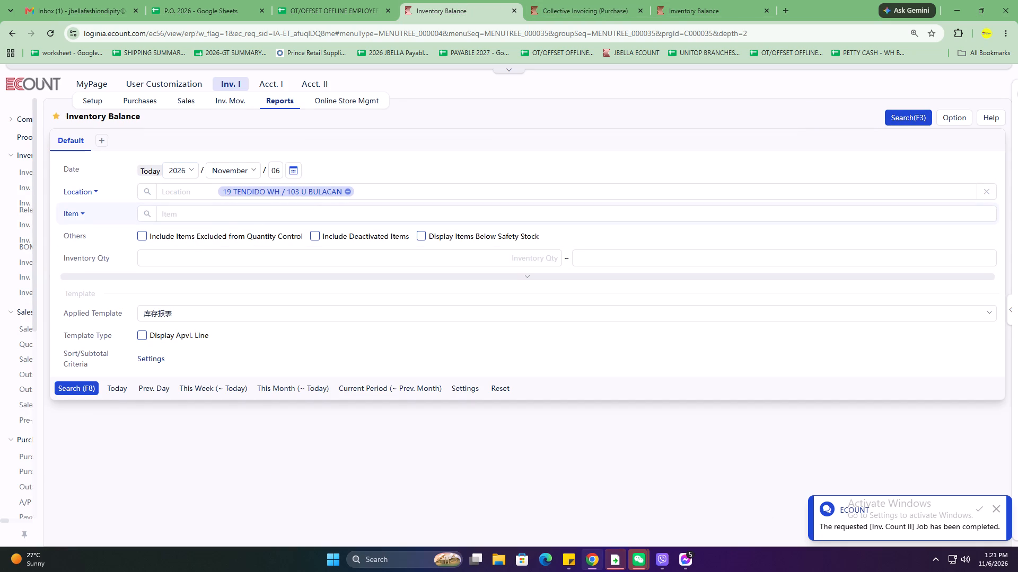
click(181, 210)
text(DJC)
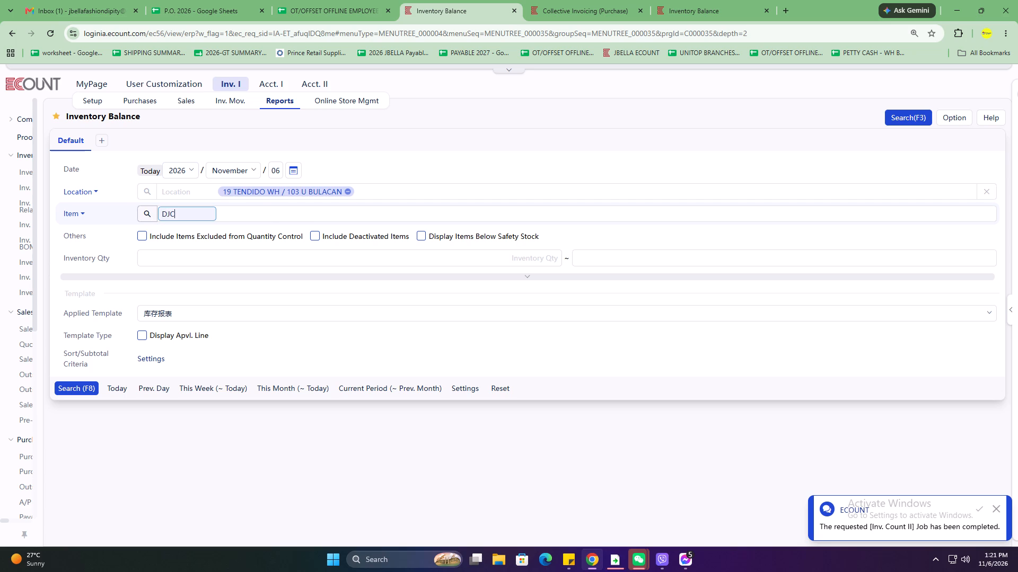
text(-9)
key(Return)
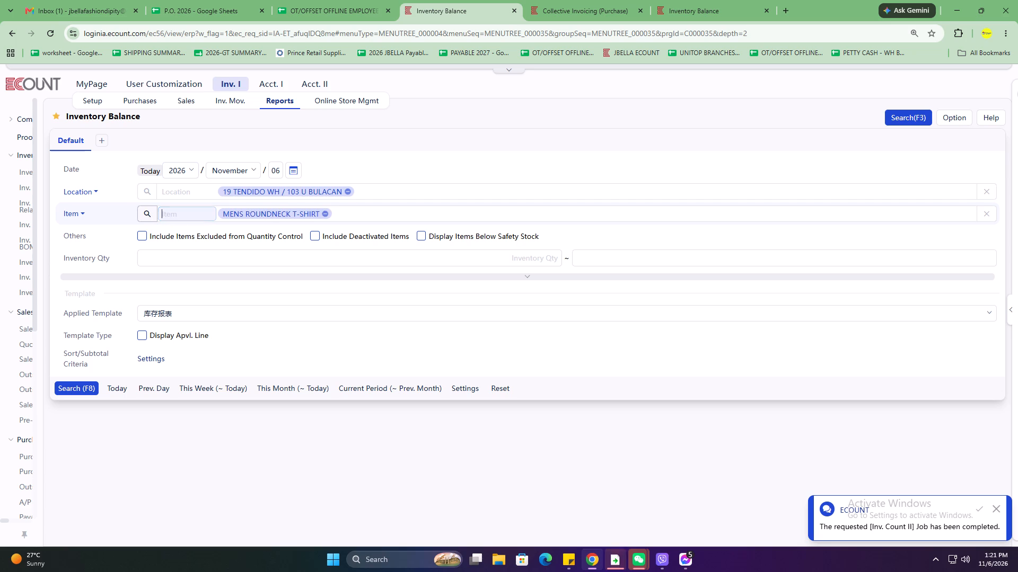
click(77, 391)
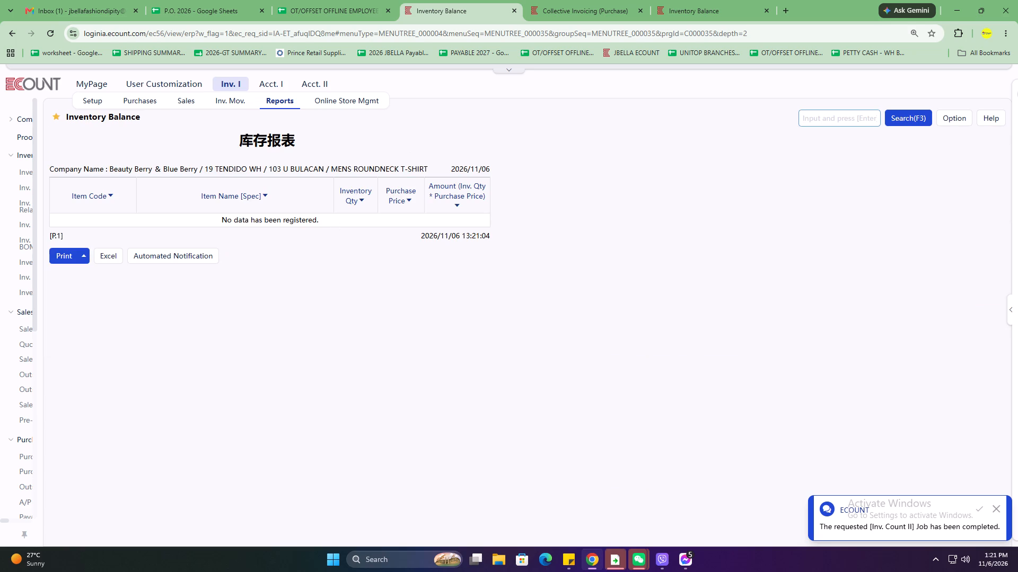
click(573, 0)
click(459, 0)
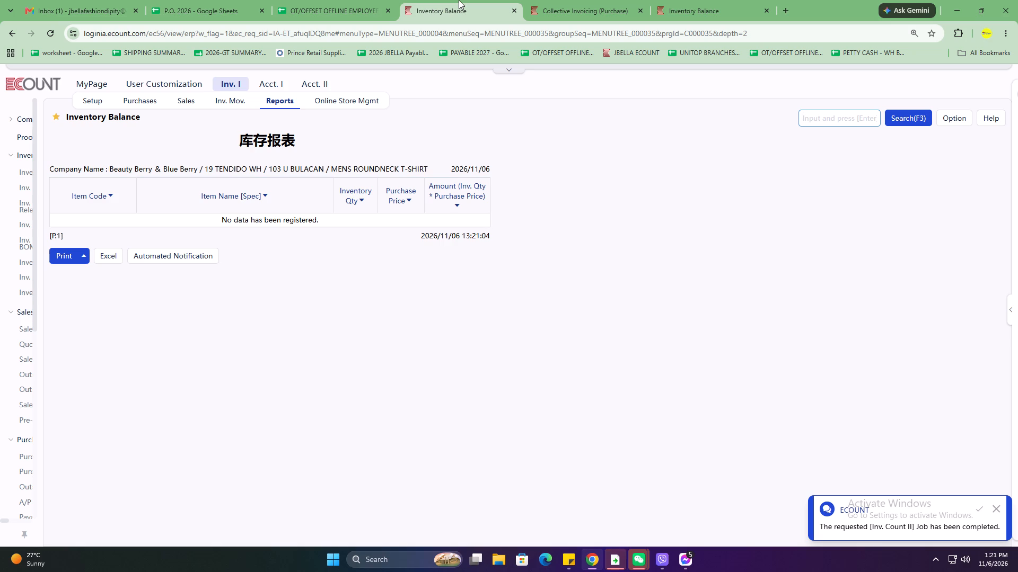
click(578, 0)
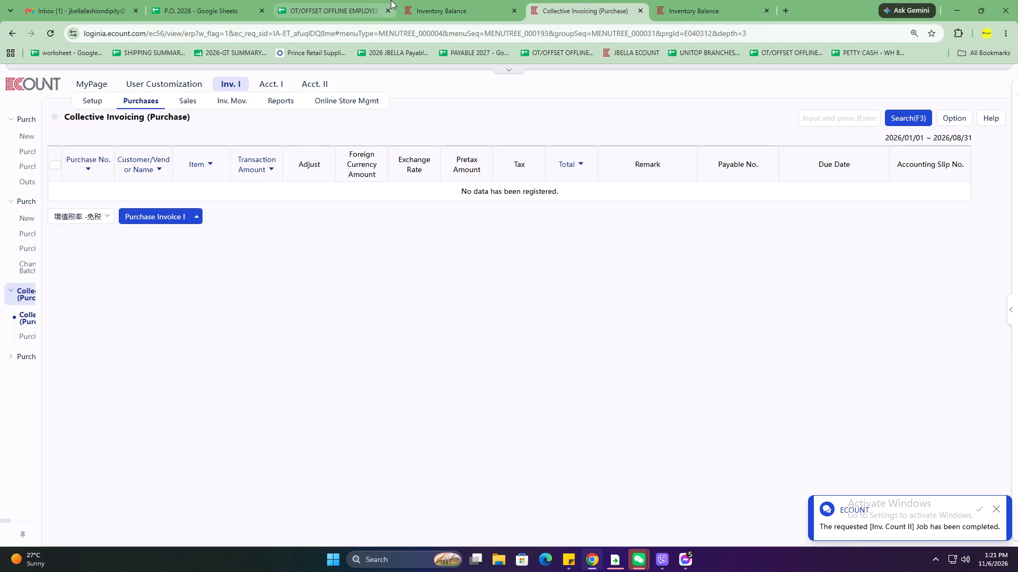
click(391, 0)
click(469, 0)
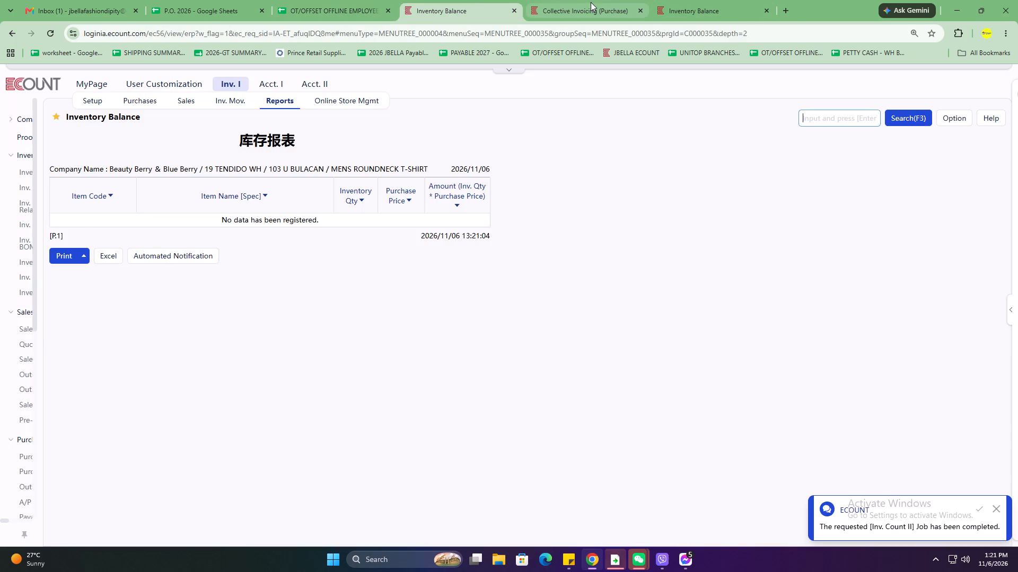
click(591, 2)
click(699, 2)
Run the Sales Status report for item DJC-9 from January 1, 2026 to November 6, 2026 and review its sales lines.
click(472, 0)
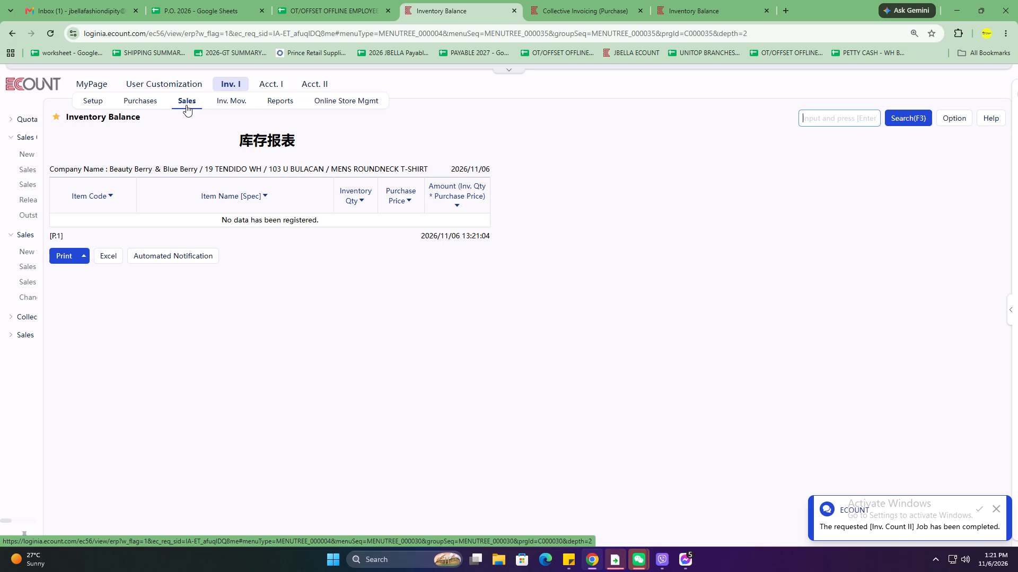
click(186, 105)
click(28, 285)
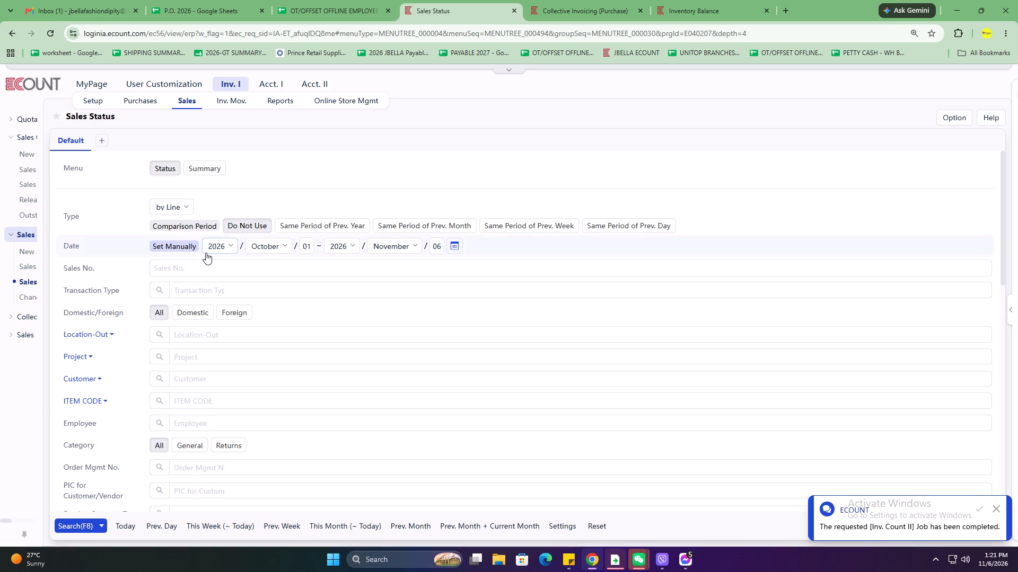
click(277, 242)
scroll(271, 281, up, 4)
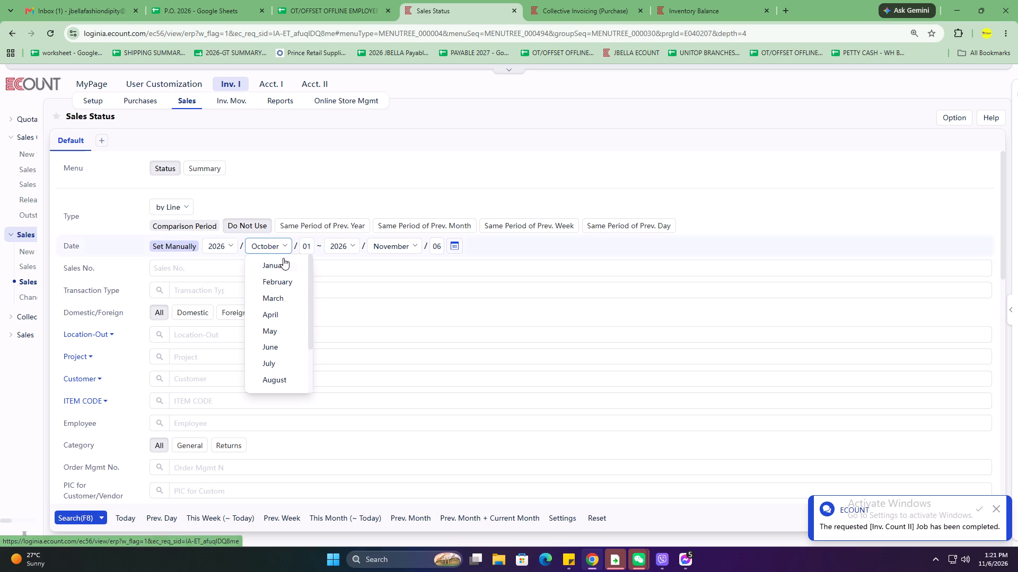
click(283, 258)
click(193, 396)
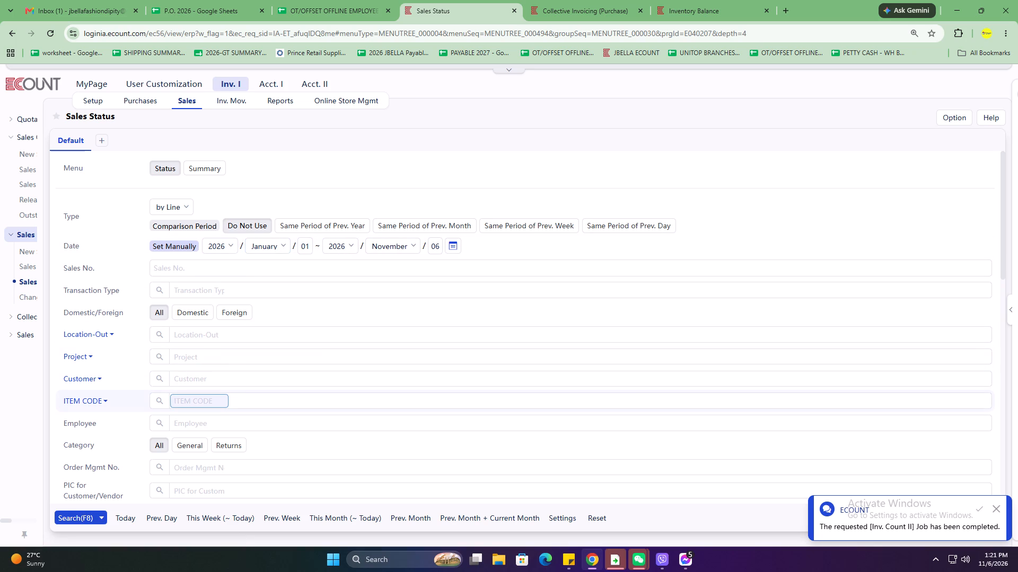
text(DJC-09)
key(BackSpace)
key(BackSpace)
key(9)
key(Return)
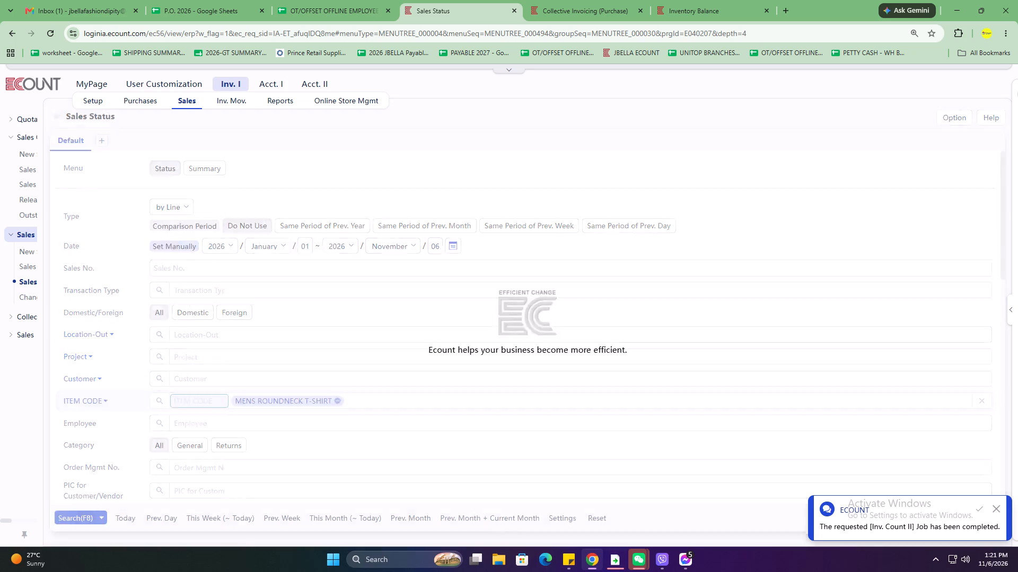
click(85, 516)
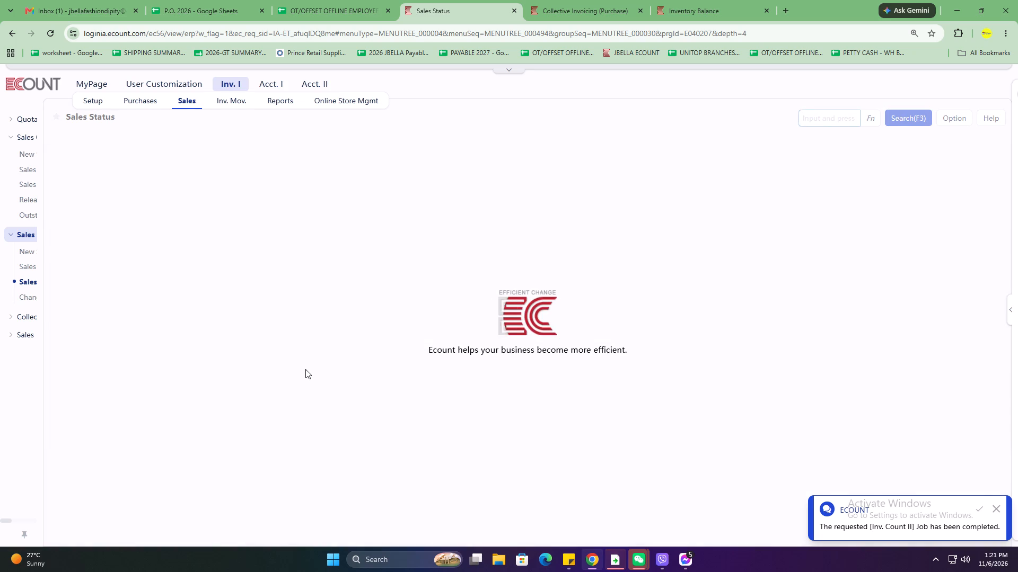
scroll(313, 362, up, 7)
scroll(313, 362, down, 17)
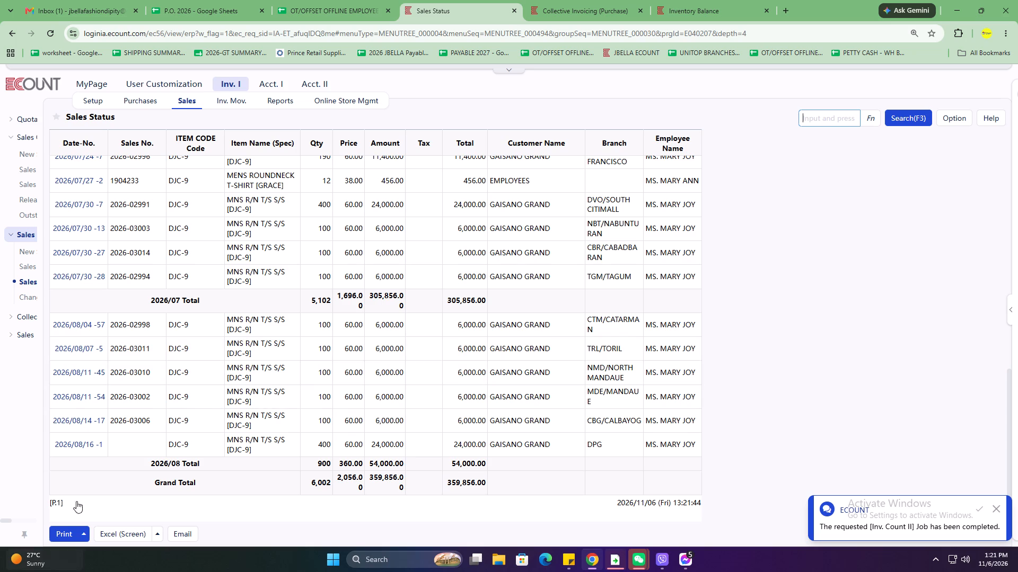
In the other Inventory Balance tab, run the Sales Status report for item 612-66014 from May 1, 2026.
click(577, 0)
click(722, 0)
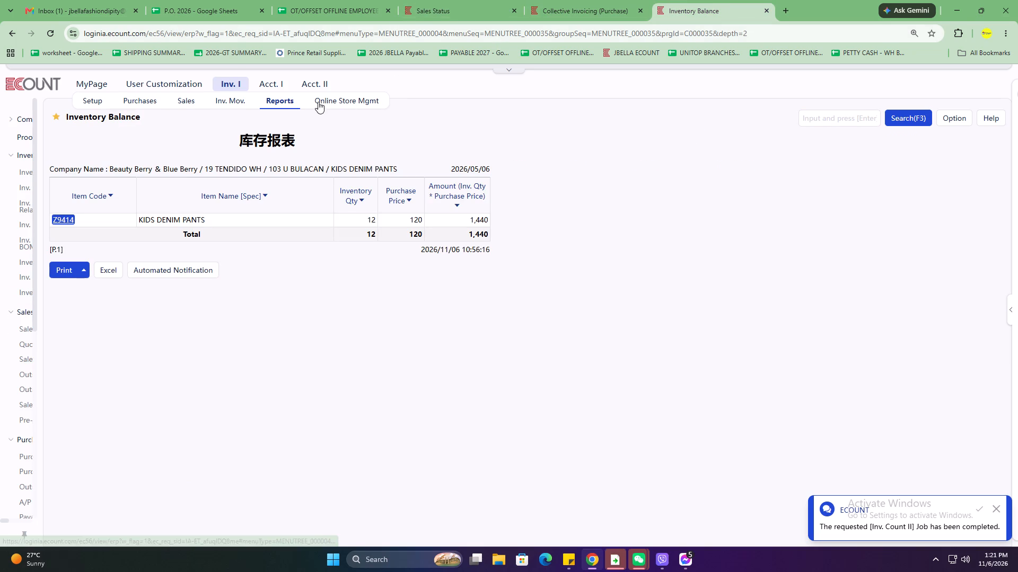
click(185, 101)
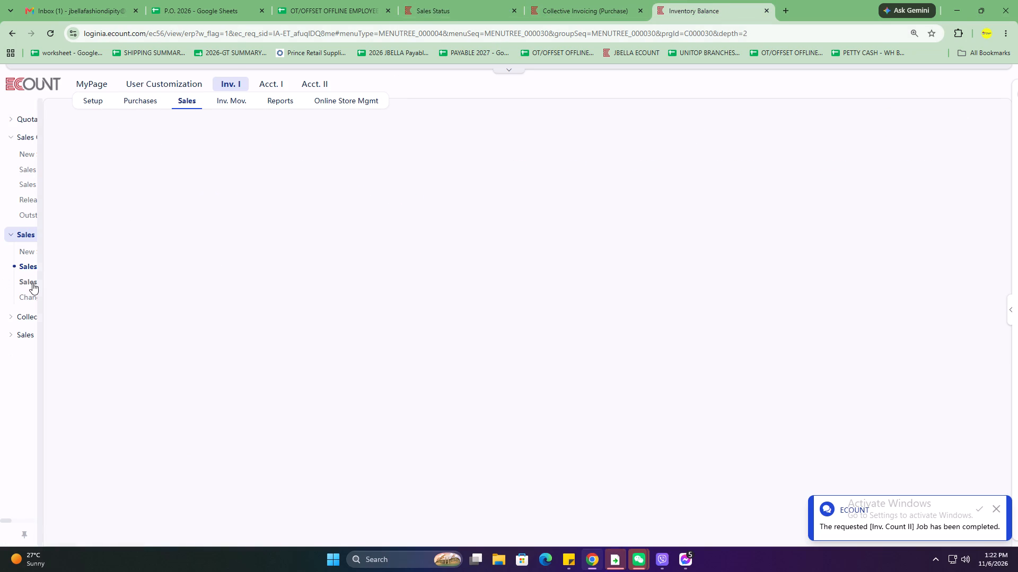
click(32, 283)
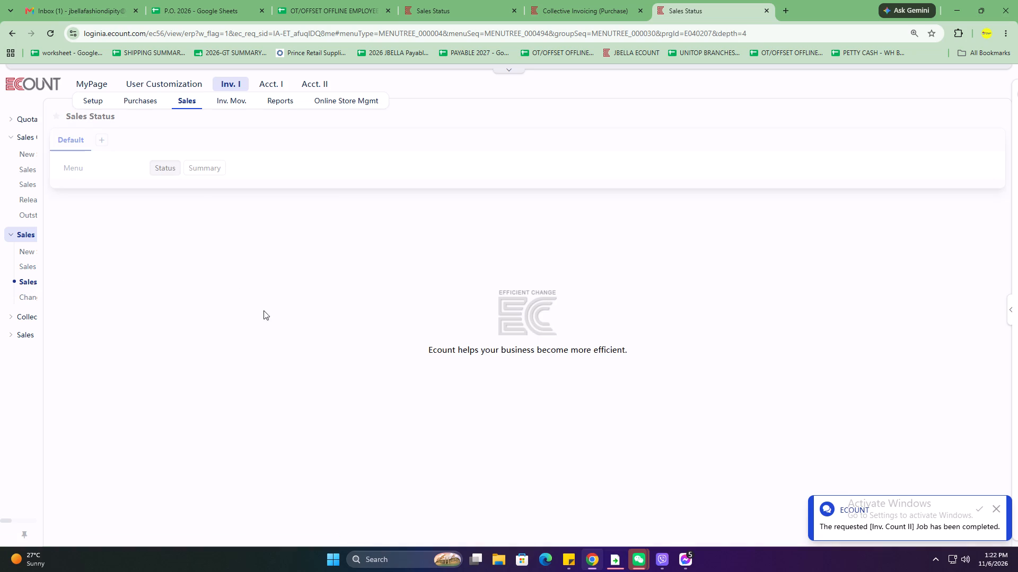
click(282, 238)
click(278, 265)
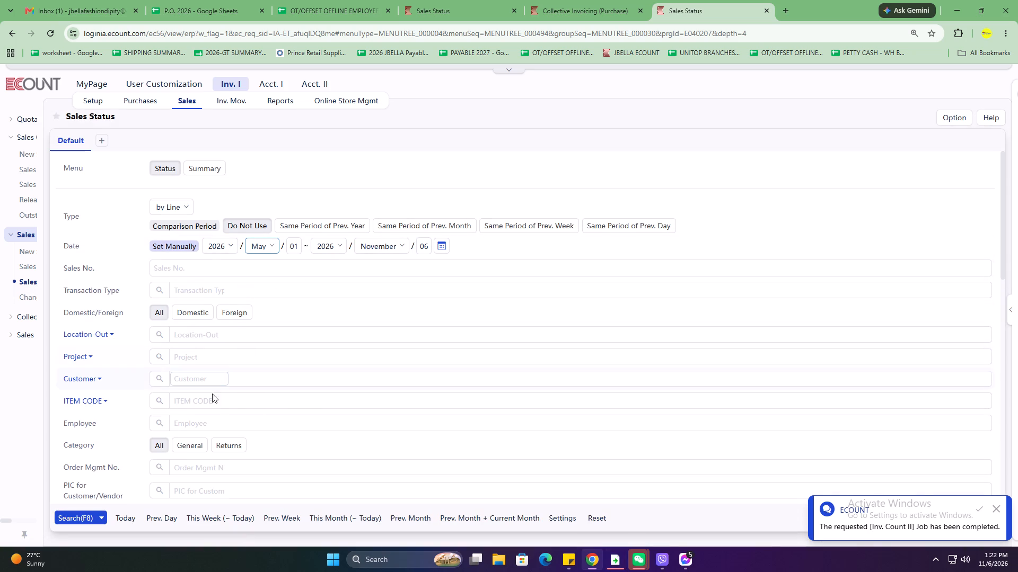
click(205, 398)
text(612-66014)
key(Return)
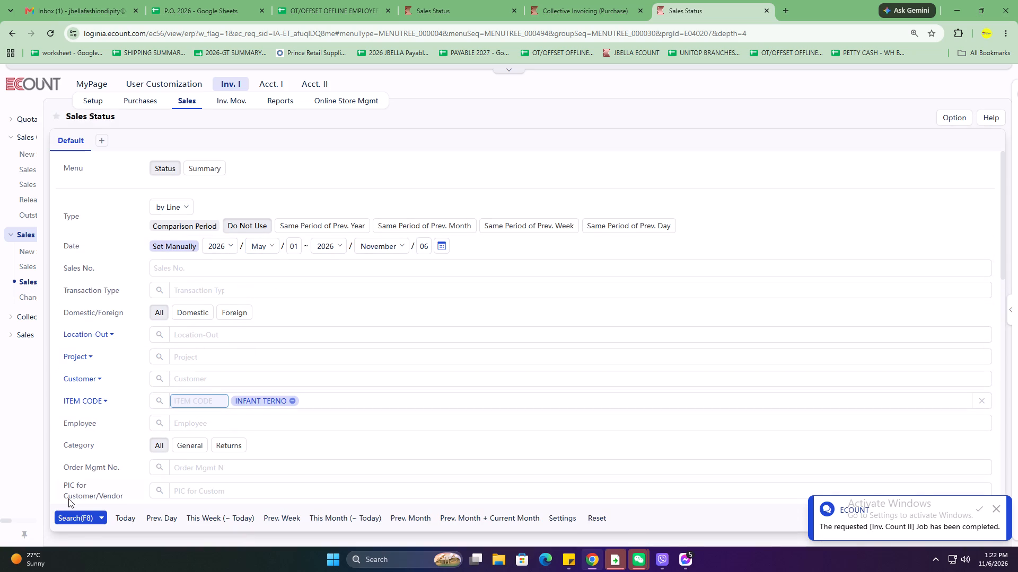
click(85, 531)
click(83, 519)
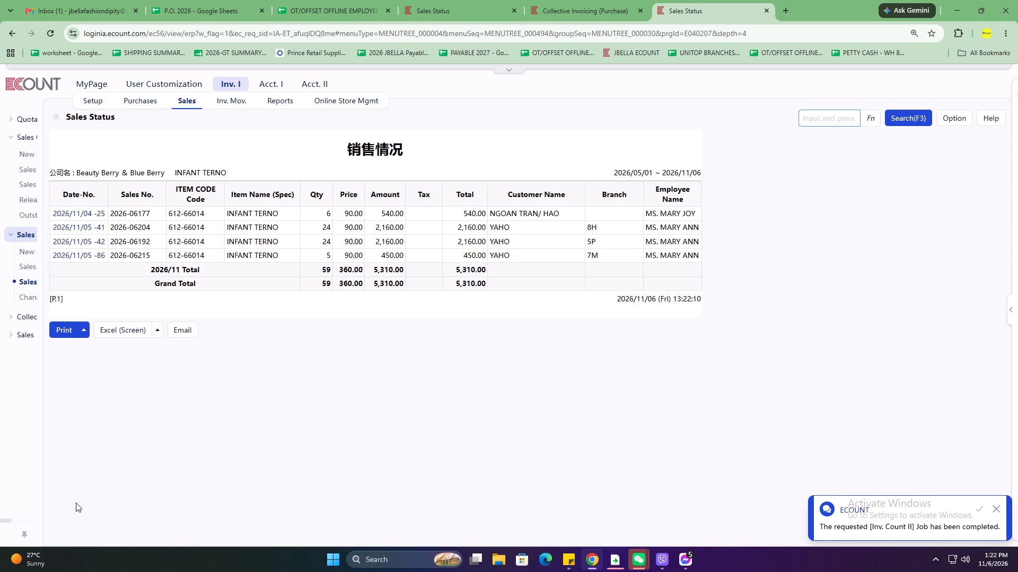
Rerun the Sales Status report for item 612-66014 with the start month set to January 2026.
click(917, 120)
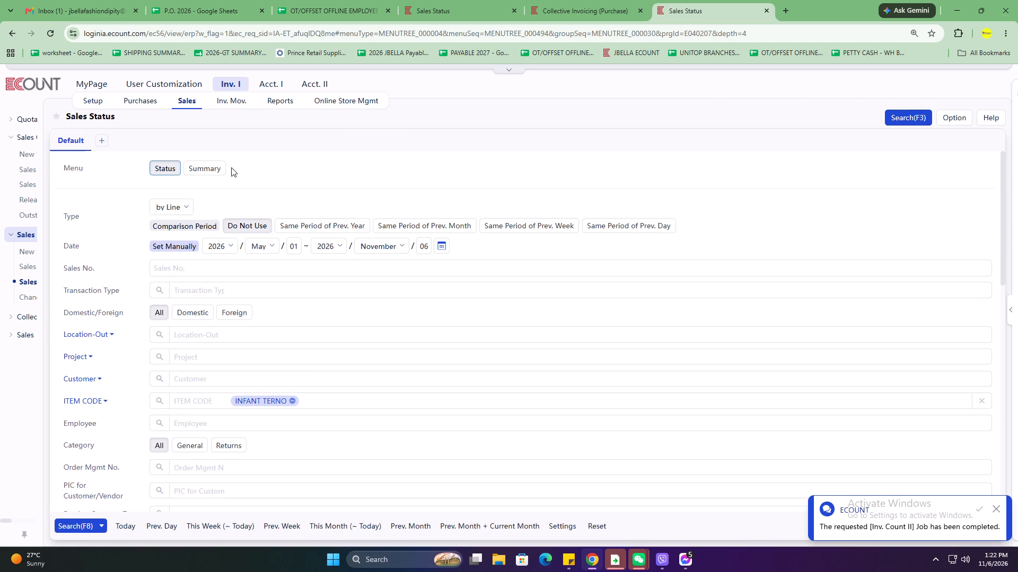
click(268, 249)
scroll(271, 276, up, 2)
click(274, 262)
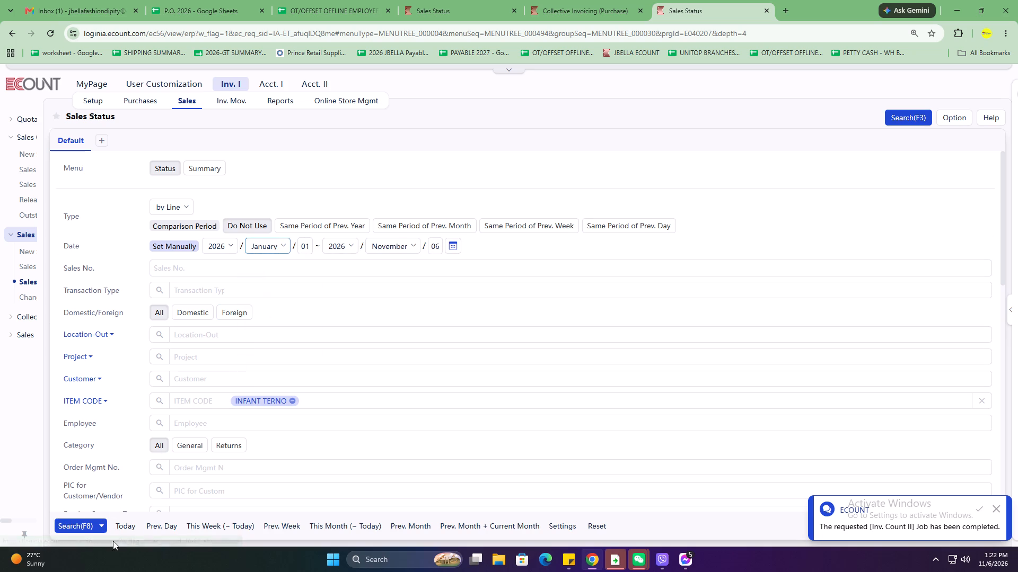
click(85, 529)
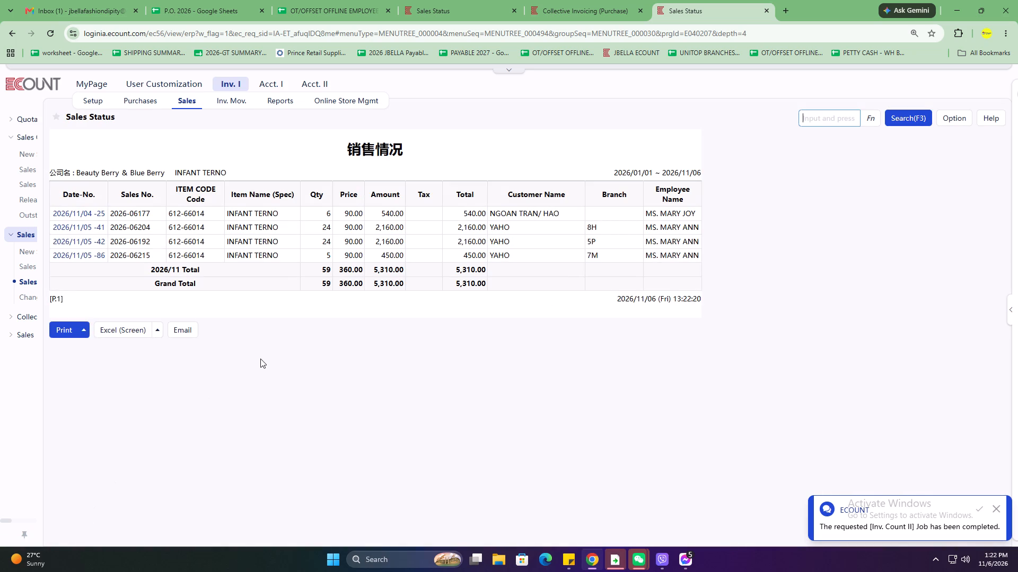
scroll(261, 359, down, 1)
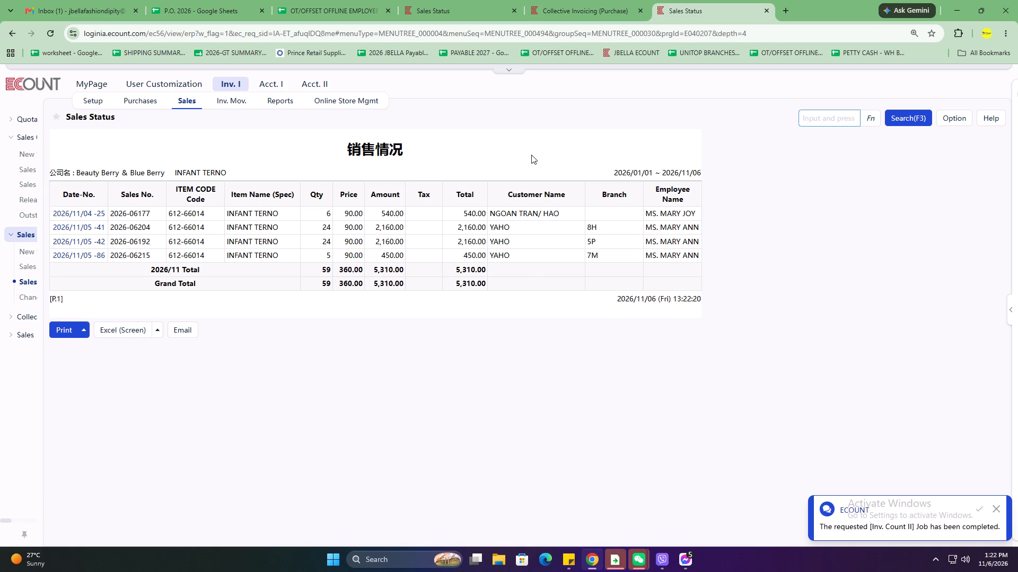
Run the Purchase Status report for item DJC-9 from January 1, 2026 to November 6, 2026.
click(442, 0)
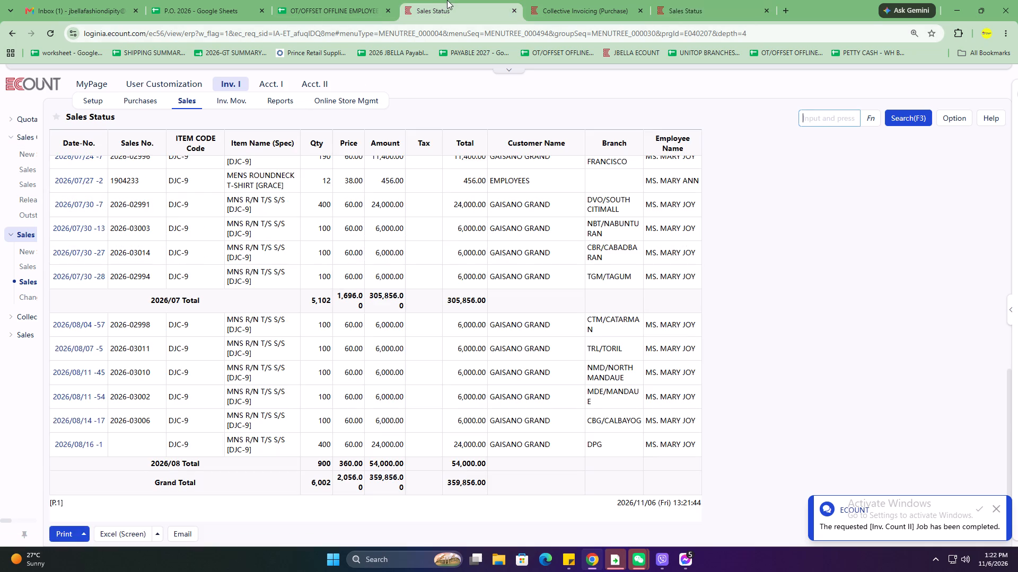
click(699, 0)
click(142, 98)
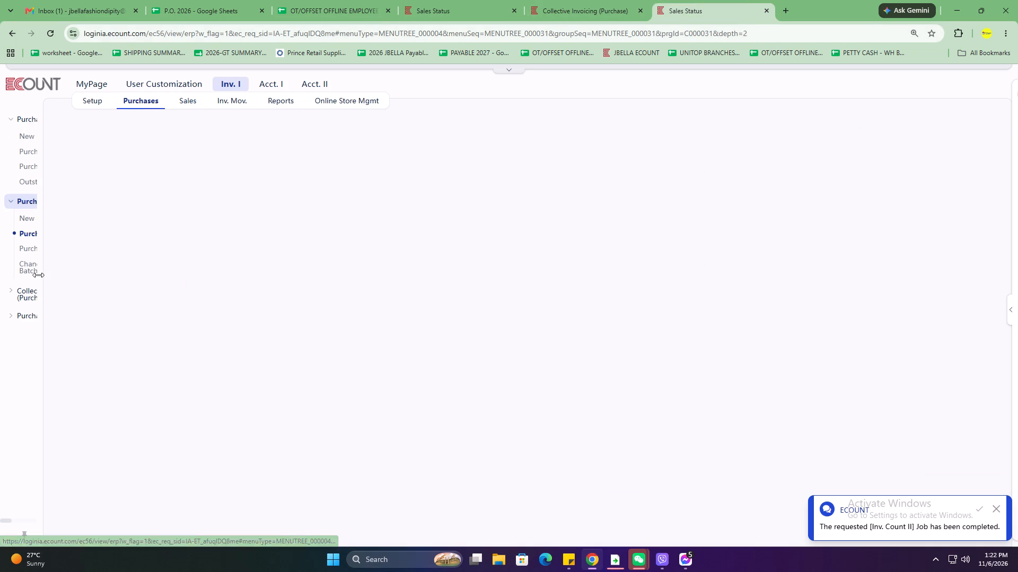
click(29, 248)
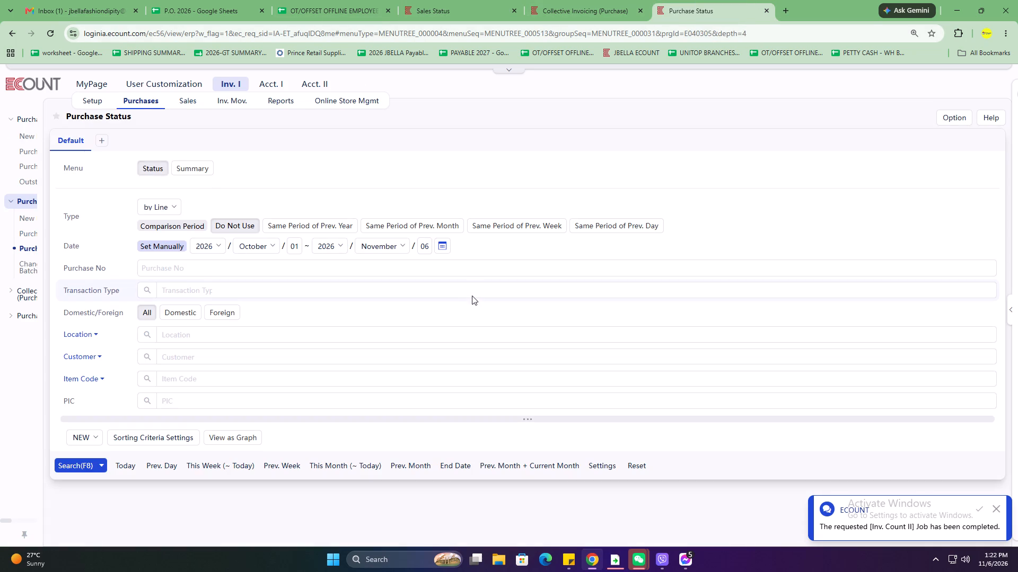
click(273, 251)
scroll(272, 251, up, 3)
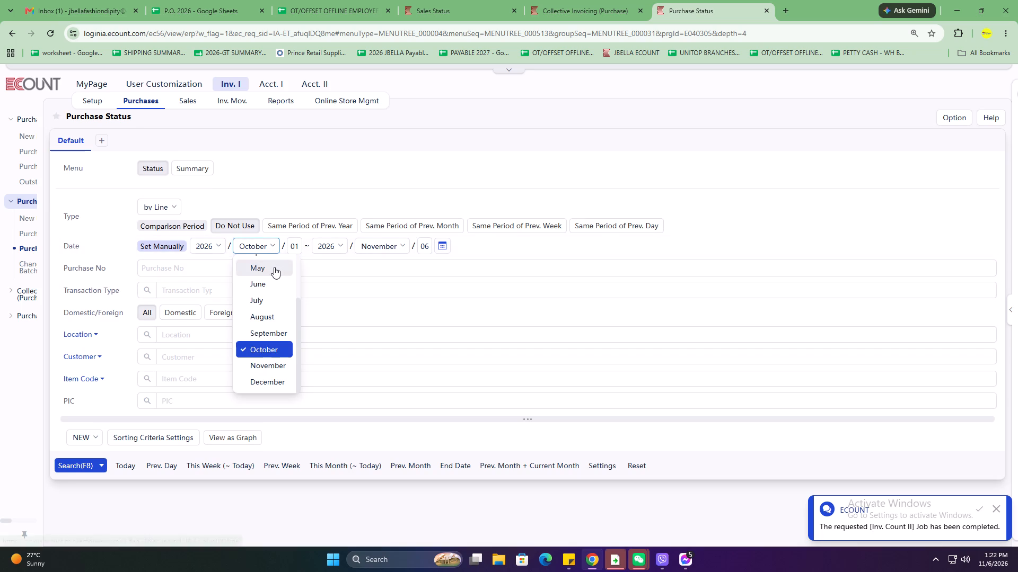
scroll(275, 266, up, 4)
click(277, 261)
click(192, 378)
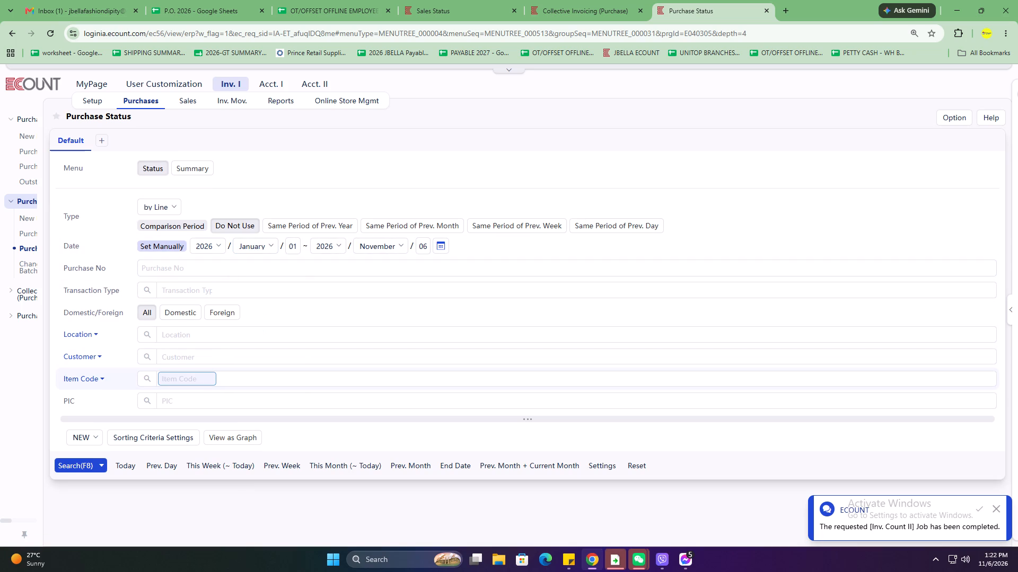
key(d)
text(JV-9)
key(BackSpace)
key(BackSpace)
key(BackSpace)
text(C-9)
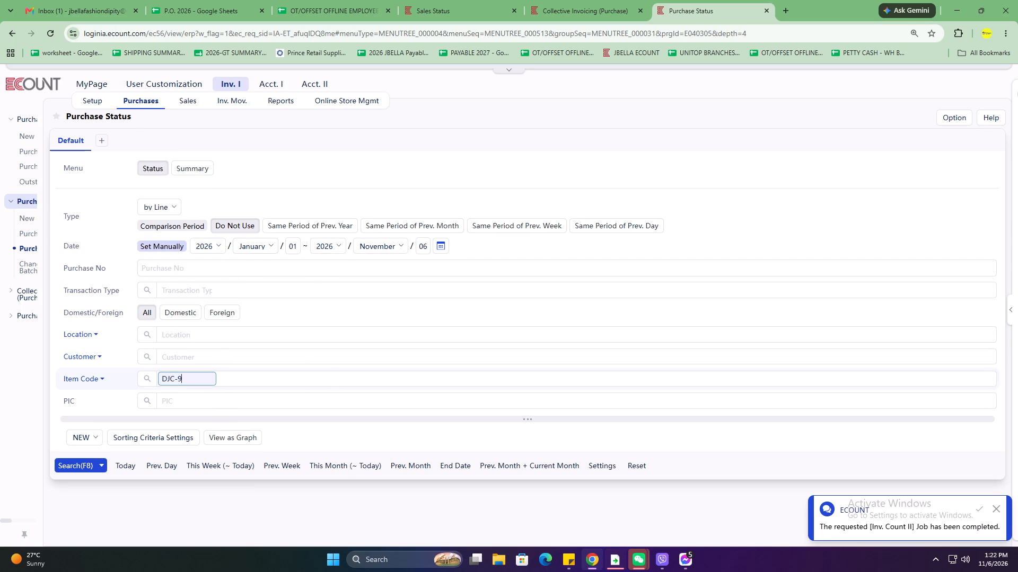
key(Return)
click(86, 466)
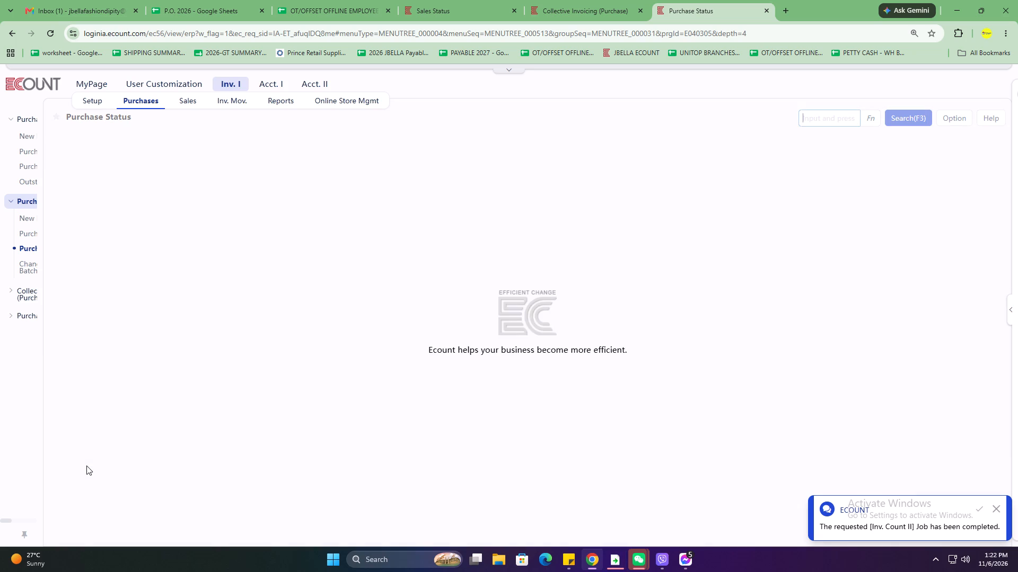
scroll(139, 386, down, 1)
Open purchase 2026/09/30-17 from the report, delete its DJC-9 line and save the purchase.
click(87, 266)
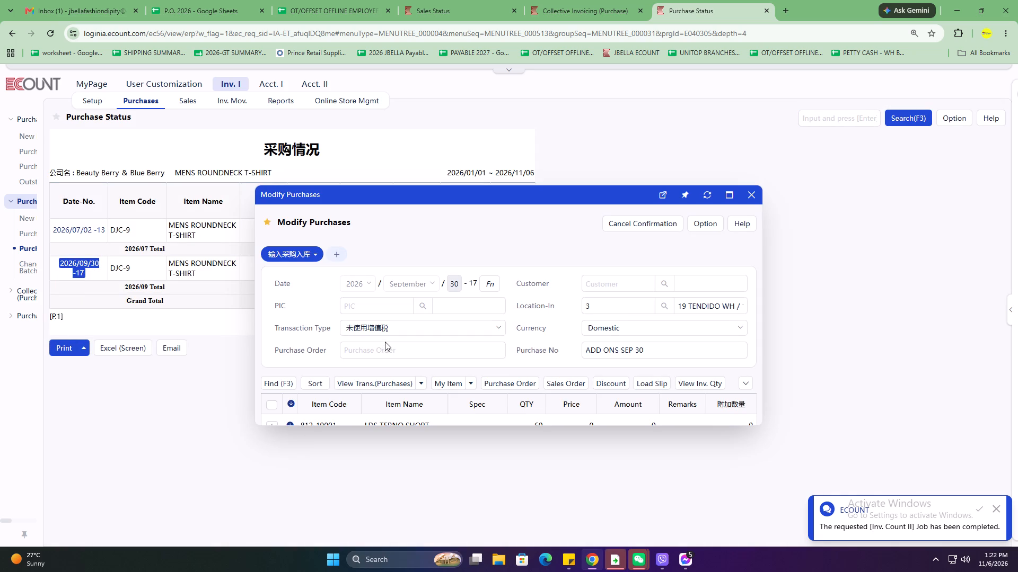
scroll(363, 352, up, 3)
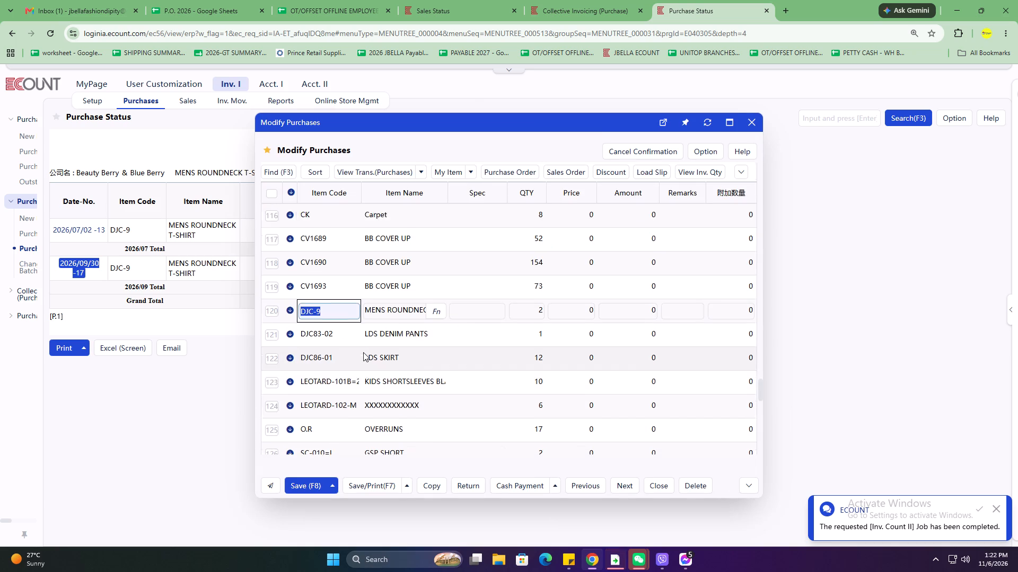
scroll(363, 352, up, 14)
scroll(363, 352, up, 9)
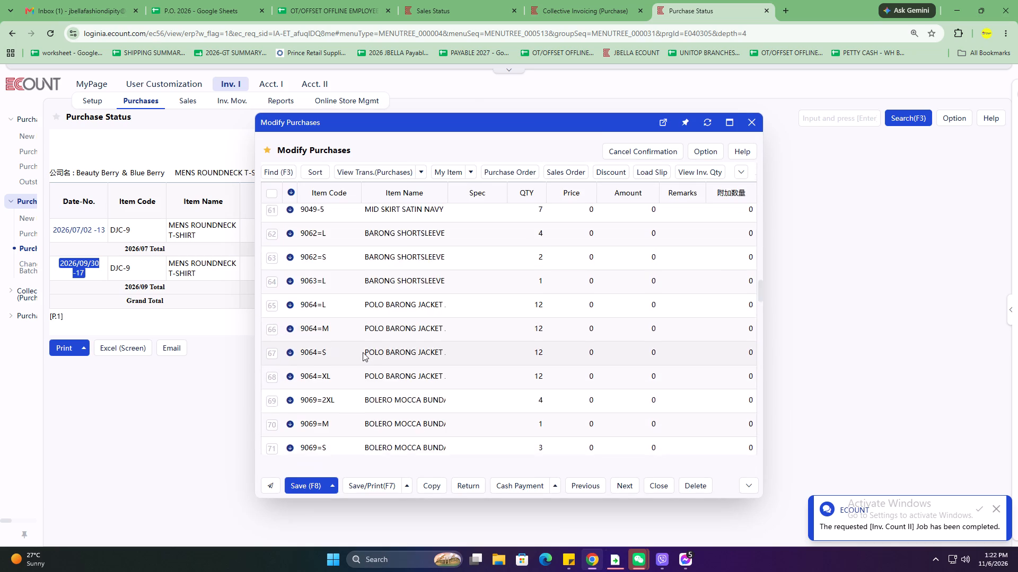
scroll(363, 352, up, 20)
scroll(363, 352, up, 17)
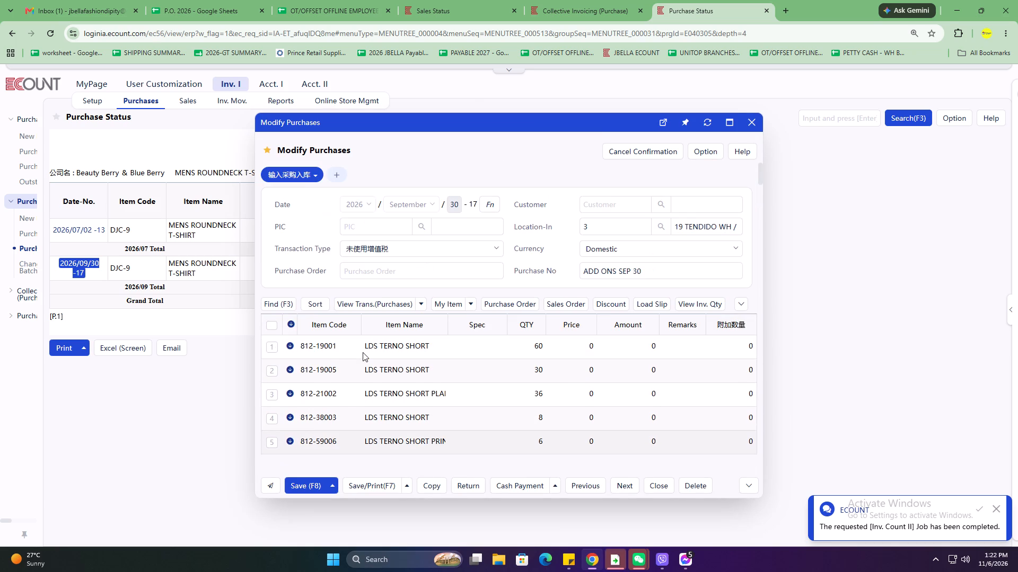
scroll(363, 352, down, 20)
scroll(363, 352, down, 7)
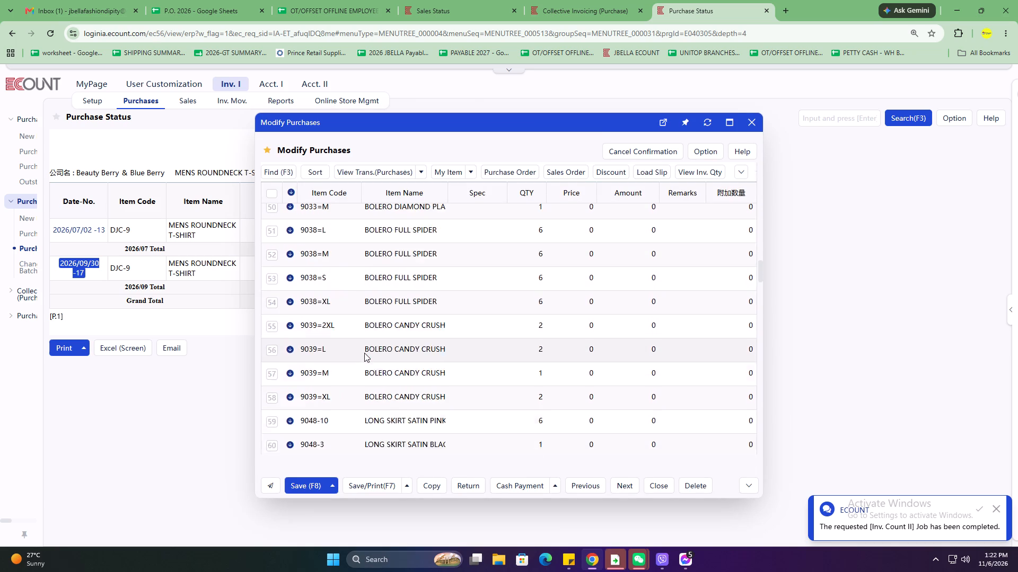
scroll(364, 353, down, 16)
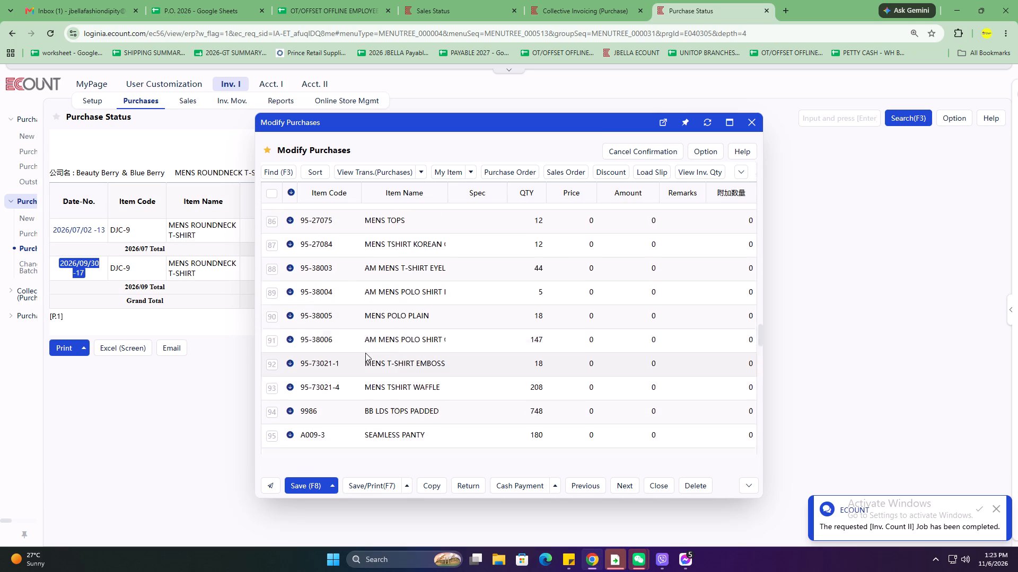
scroll(365, 353, down, 11)
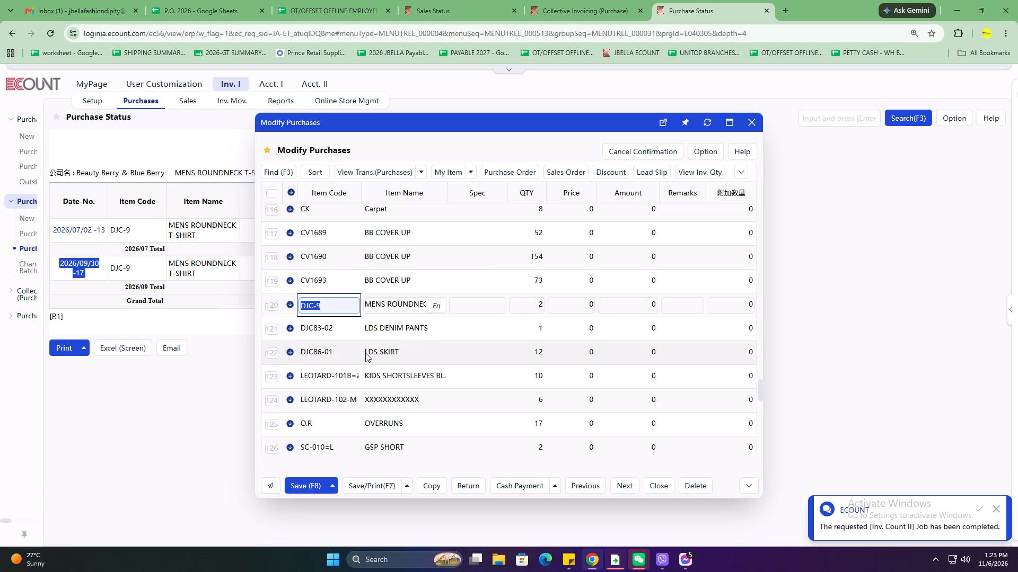
click(271, 310)
click(303, 172)
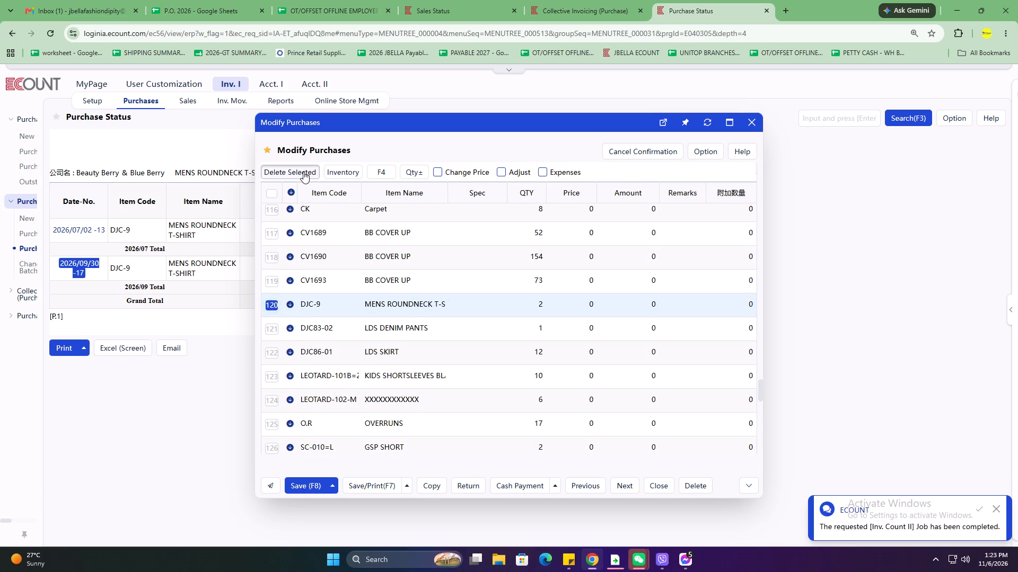
scroll(367, 418, down, 6)
click(309, 479)
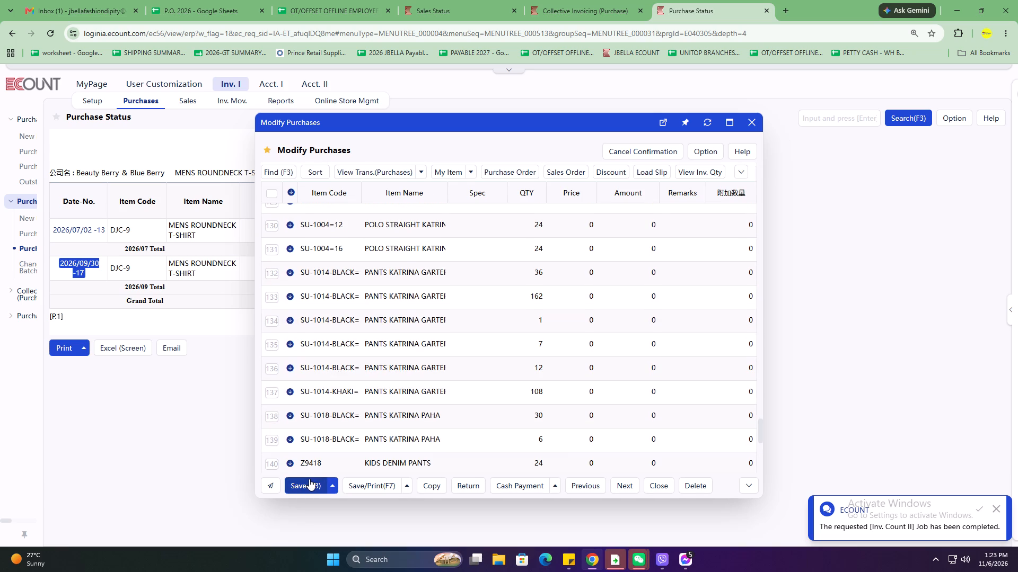
Open the ATAW purchase 2026/07/02-13 and set the DJC-9 quantity to 6,002.
click(81, 224)
click(81, 234)
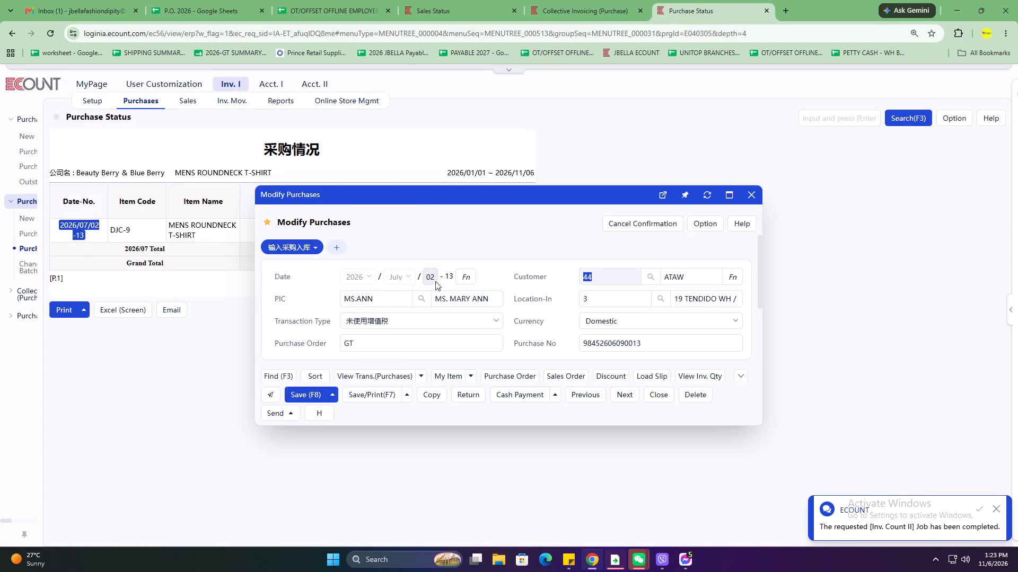
click(507, 344)
text(60002)
key(Down)
key(Up)
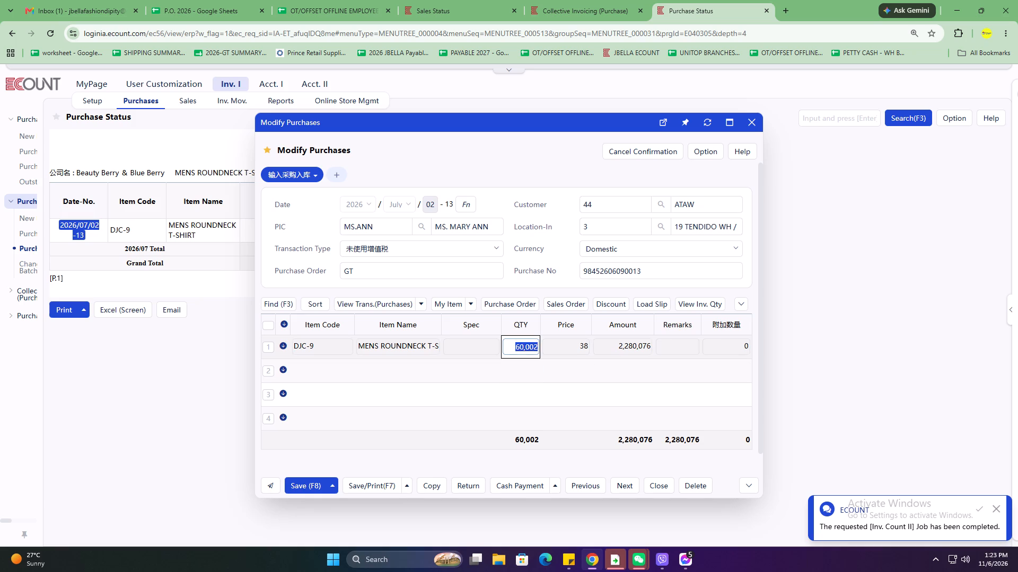
text(60002)
key(Down)
key(Up)
text(6002)
key(Down)
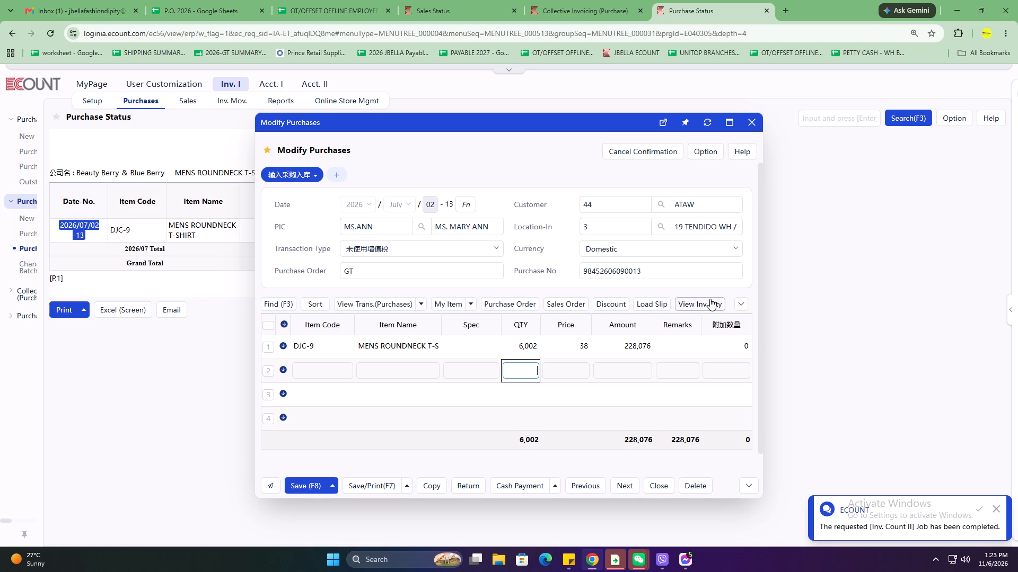
Add a Purchase Invoice I to this purchase with payable number DJC062026 and save it.
click(332, 178)
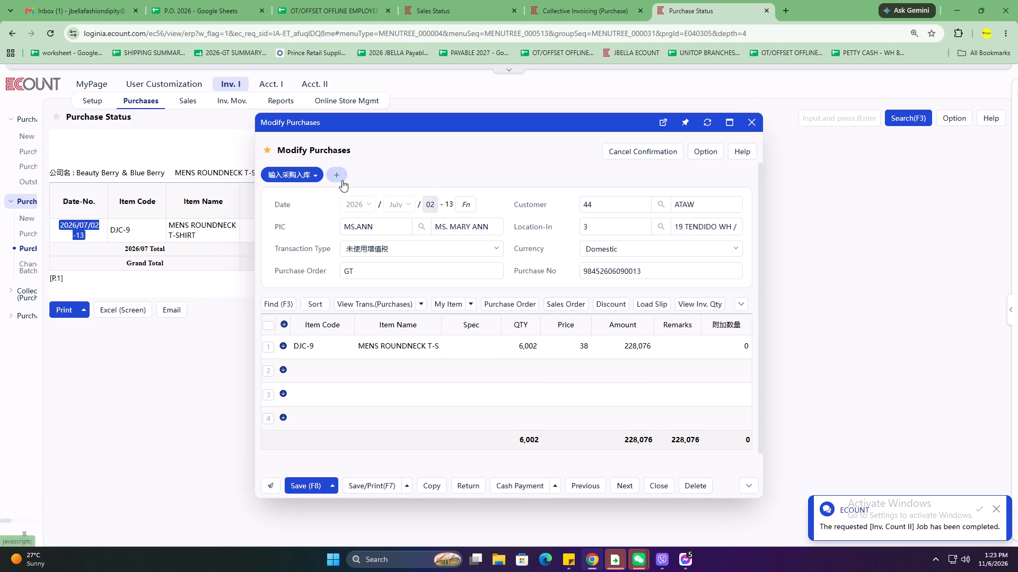
click(357, 199)
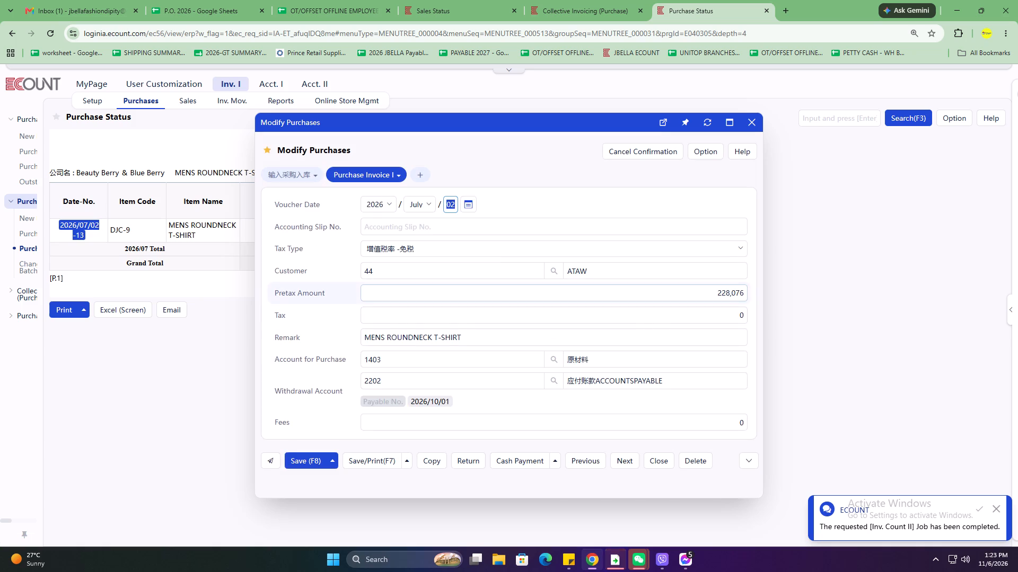
drag(449, 377, 449, 384)
click(412, 398)
click(435, 399)
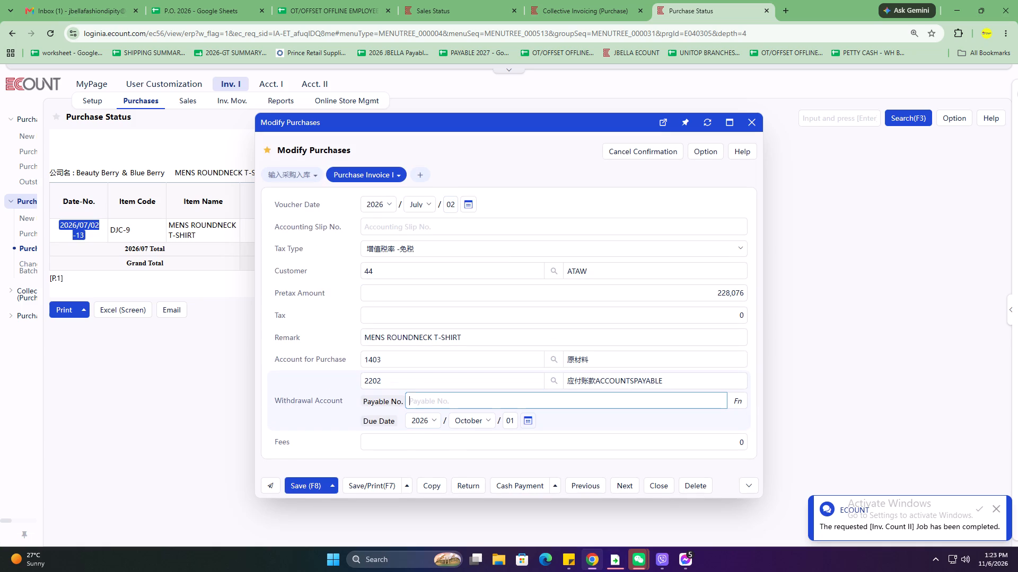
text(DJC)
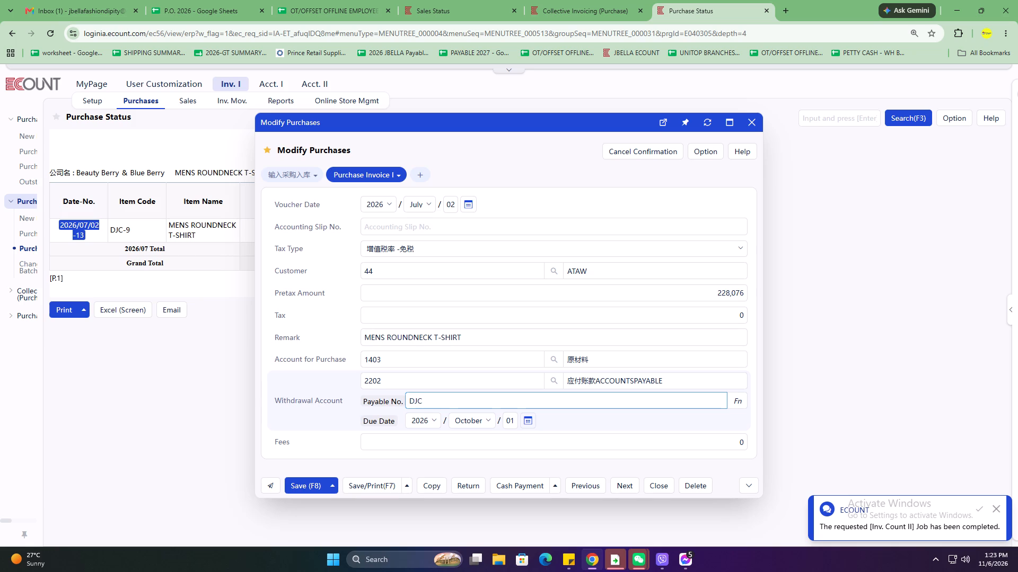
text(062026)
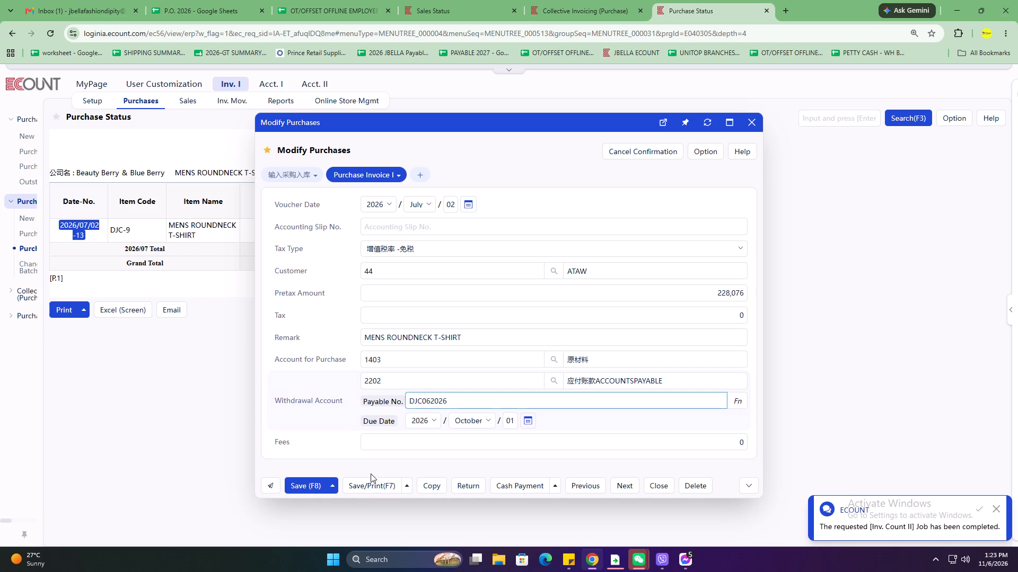
click(309, 491)
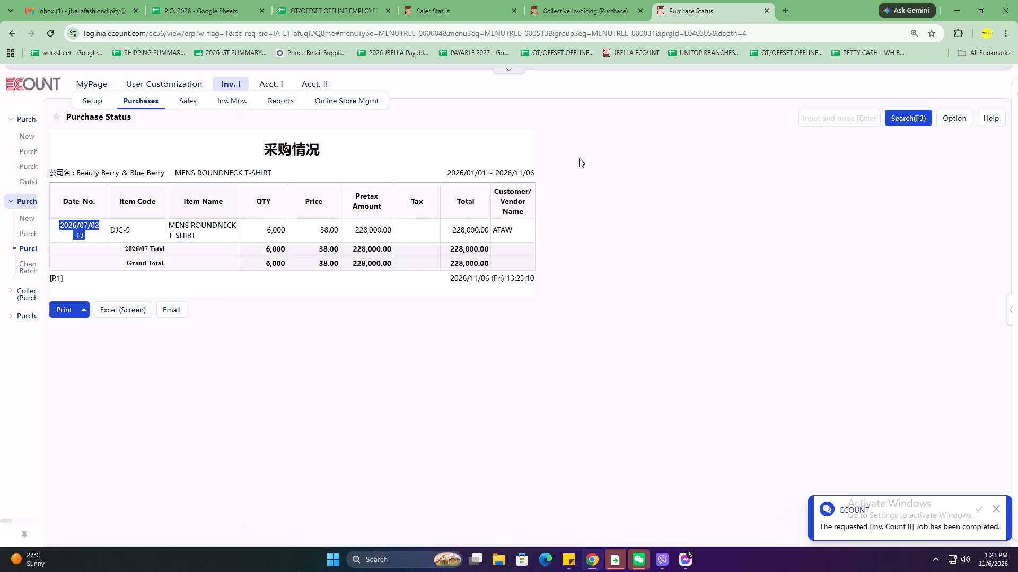
In Collective Invoicing (Purchase), clear the customer filter and search slips from January 1 to September 30, 2026.
click(617, 0)
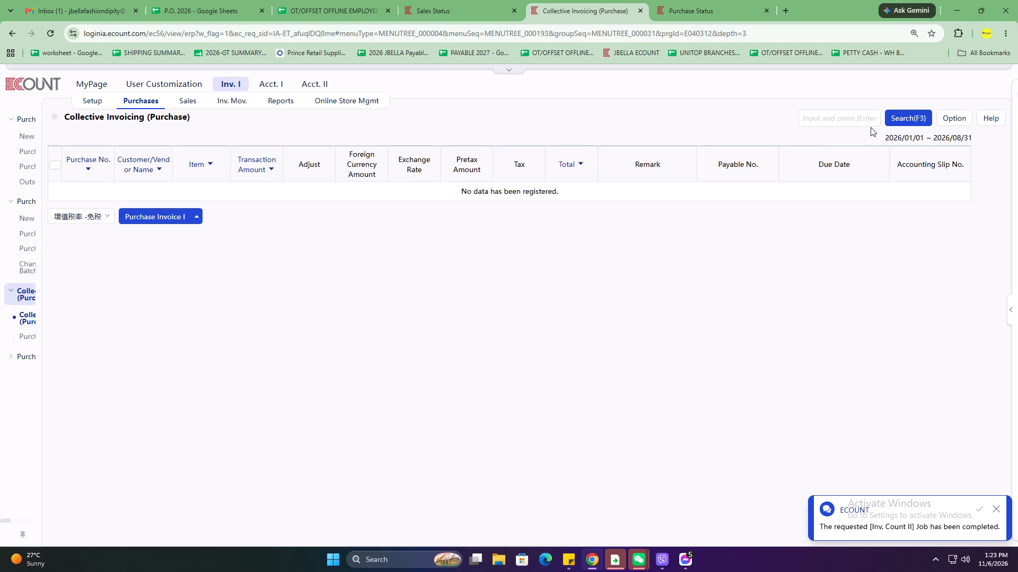
click(882, 115)
click(894, 115)
click(206, 192)
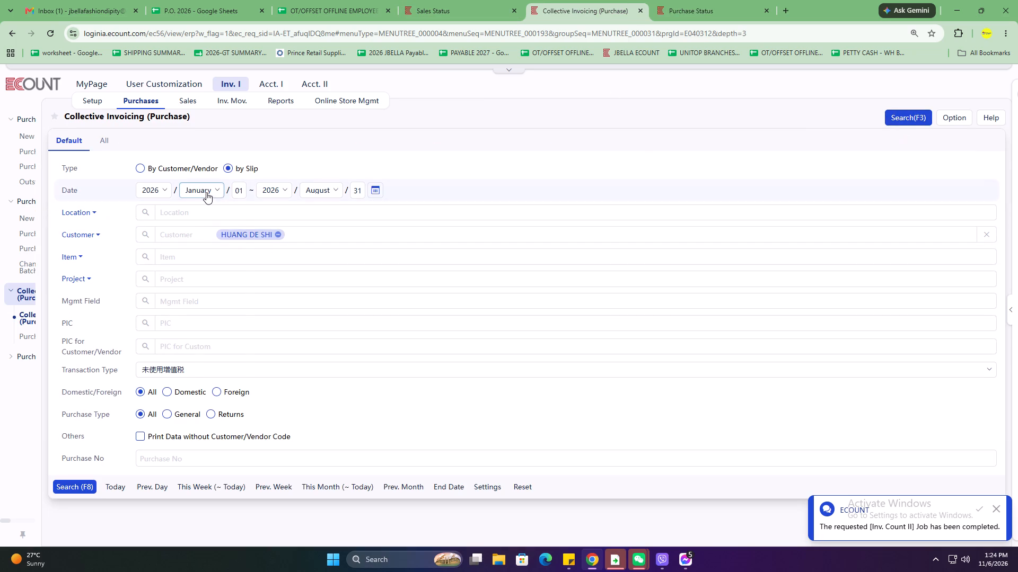
scroll(210, 196, up, 4)
click(214, 213)
click(336, 189)
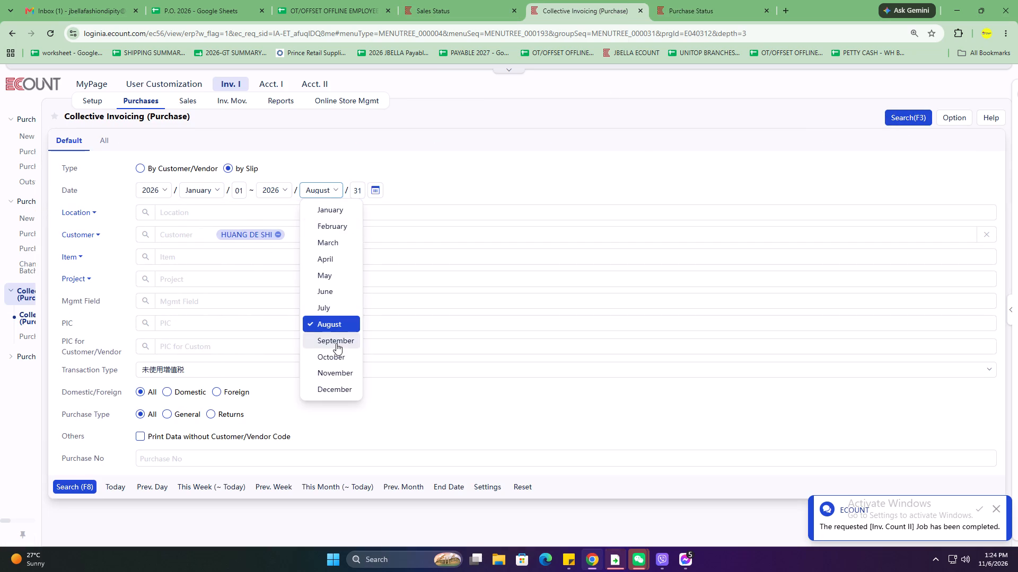
click(336, 343)
double_click(278, 230)
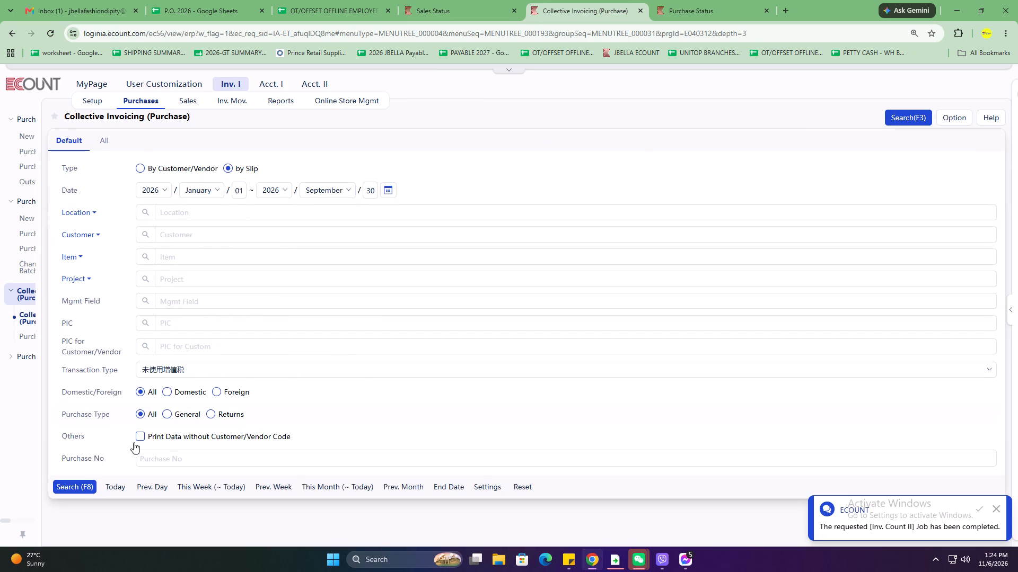
click(76, 493)
click(77, 493)
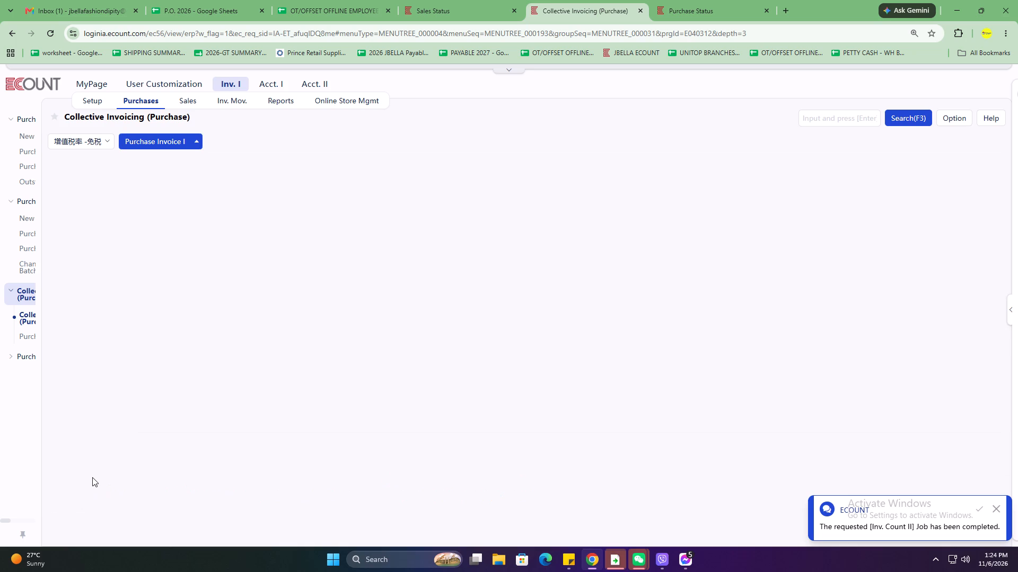
Filter the collective invoicing list by supplier ATAW.
text(ATA)
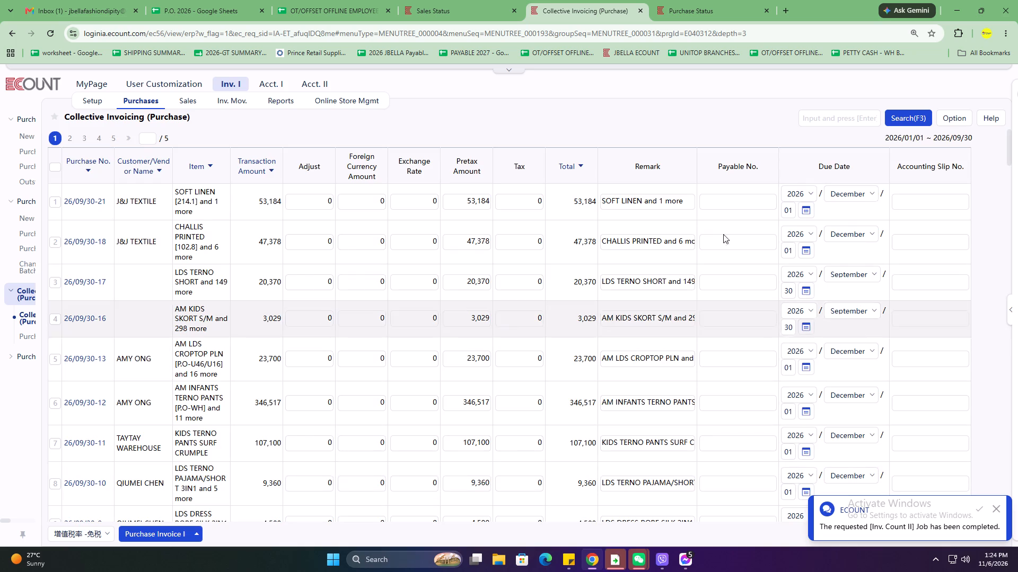
click(835, 118)
text(ATA)
key(w)
key(Return)
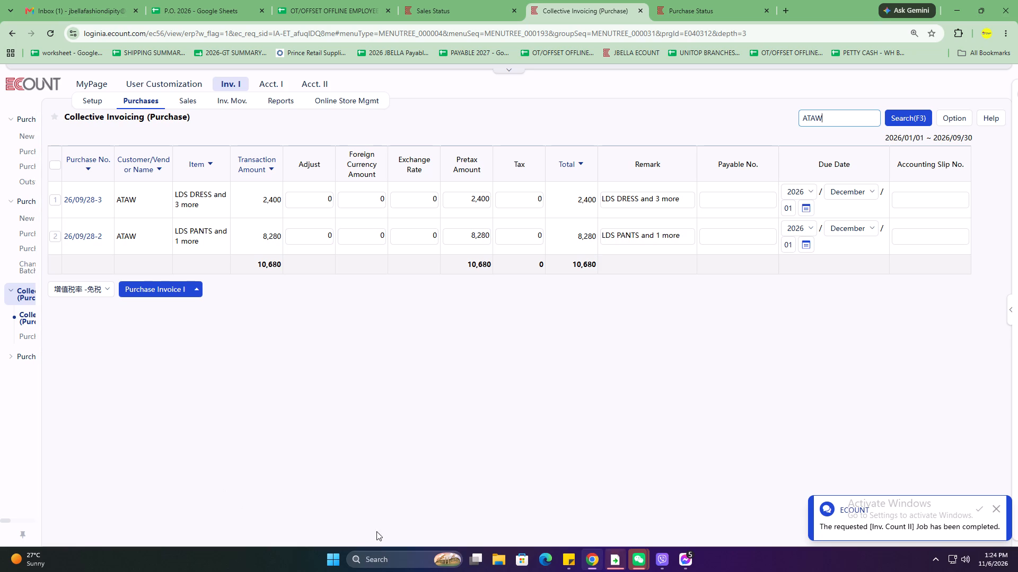
Switch to WeChat and look through the Purchase Order group's latest messages and forwarded chat history of item photos.
click(647, 558)
click(644, 493)
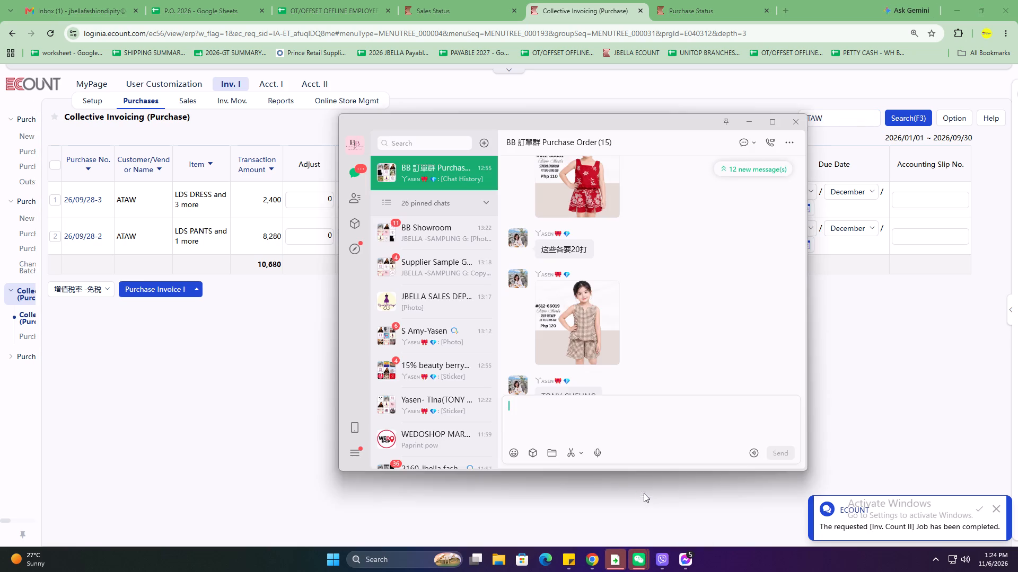
scroll(167, 157, up, 6)
scroll(649, 269, down, 15)
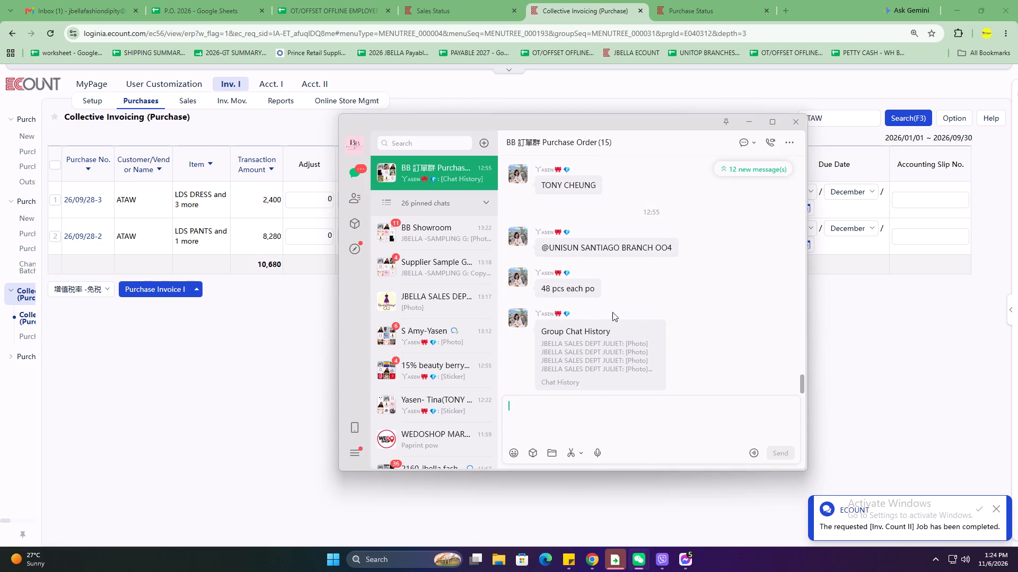
click(596, 338)
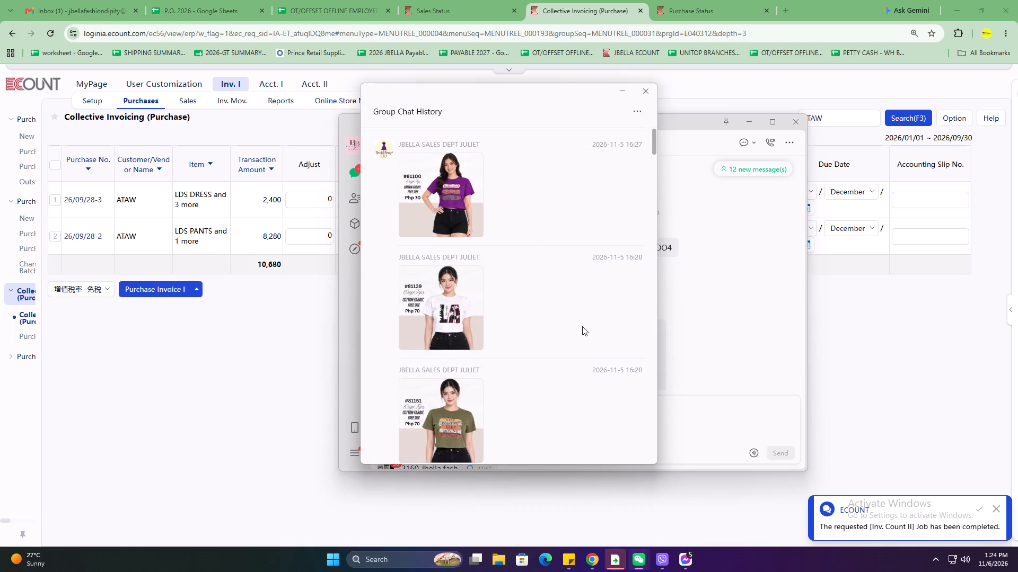
scroll(582, 326, down, 20)
scroll(582, 326, down, 20)
scroll(582, 326, down, 9)
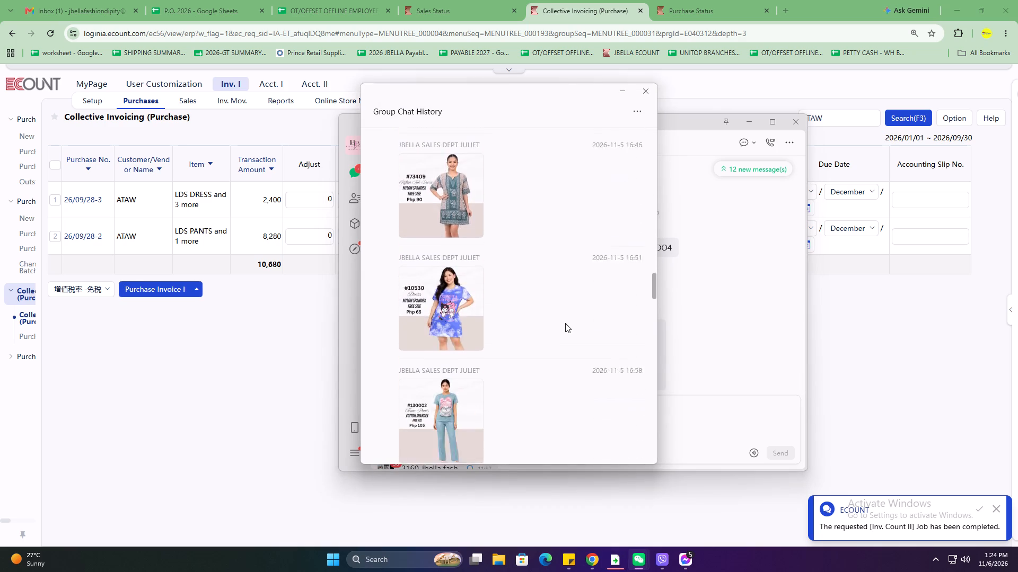
scroll(565, 323, down, 15)
scroll(560, 314, down, 9)
scroll(559, 314, up, 5)
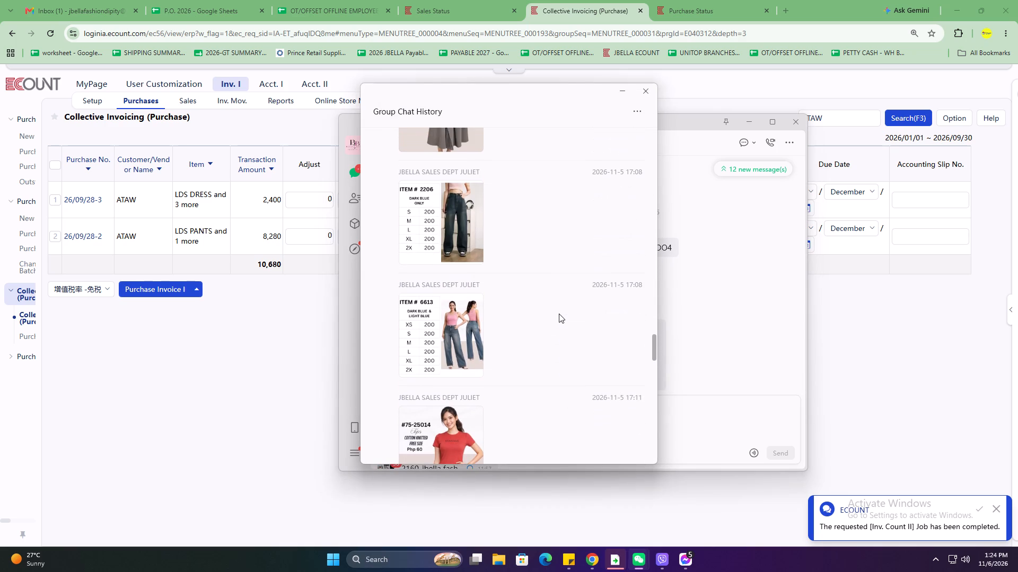
click(639, 94)
scroll(617, 296, down, 2)
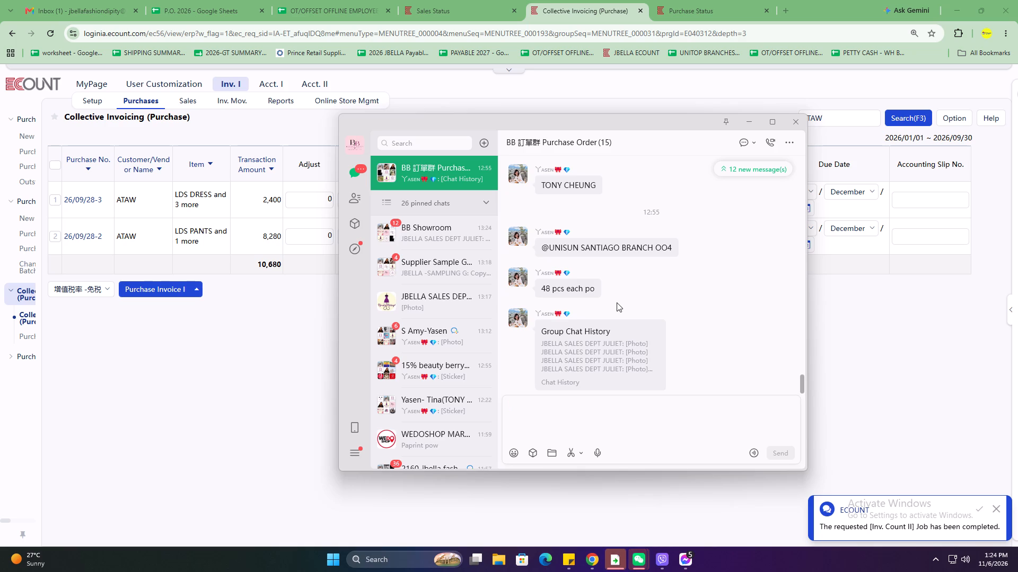